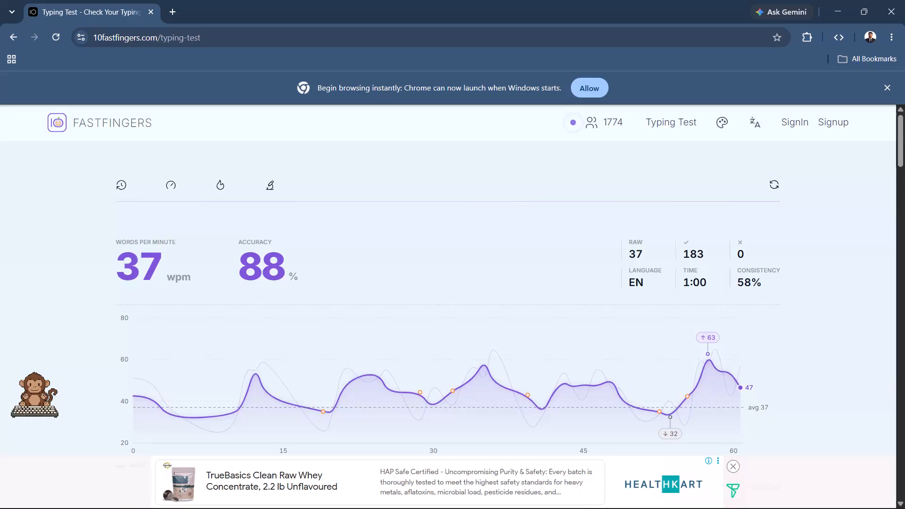
Restart the English typing test and enter the displayed words from "find" through "talk", correcting any mistyped letters.
{"action": "left_click", "coordinate": [761, 209]}
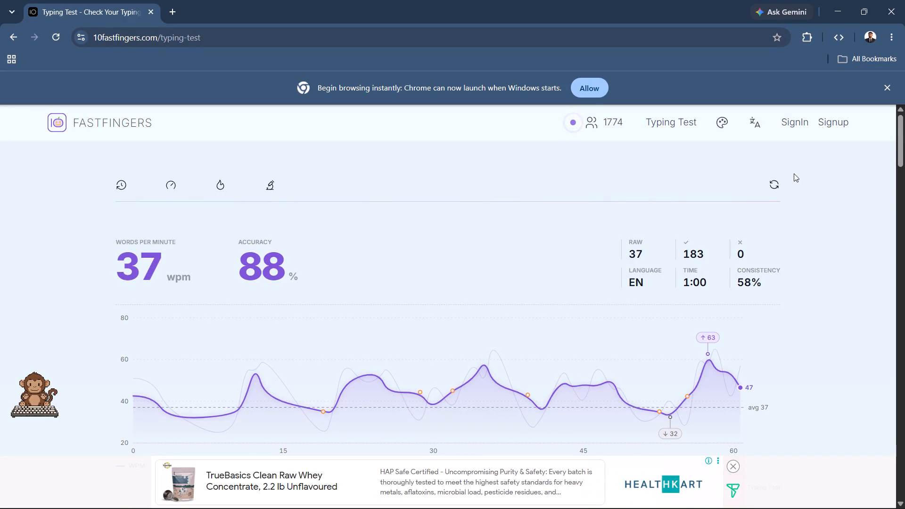
{"action": "left_click", "coordinate": [784, 181]}
{"action": "type", "text": "find where her other why leave try"}
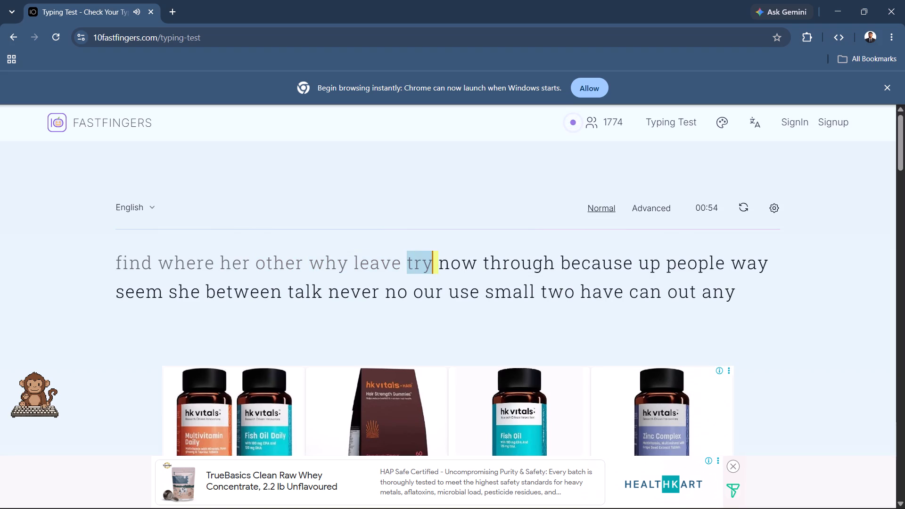
{"action": "key", "text": "space"}
{"action": "type", "text": "now through because up pepl"}
{"action": "key", "text": "BackSpace"}
{"action": "key", "text": "BackSpace"}
{"action": "type", "text": "ople way seem she between talk"}
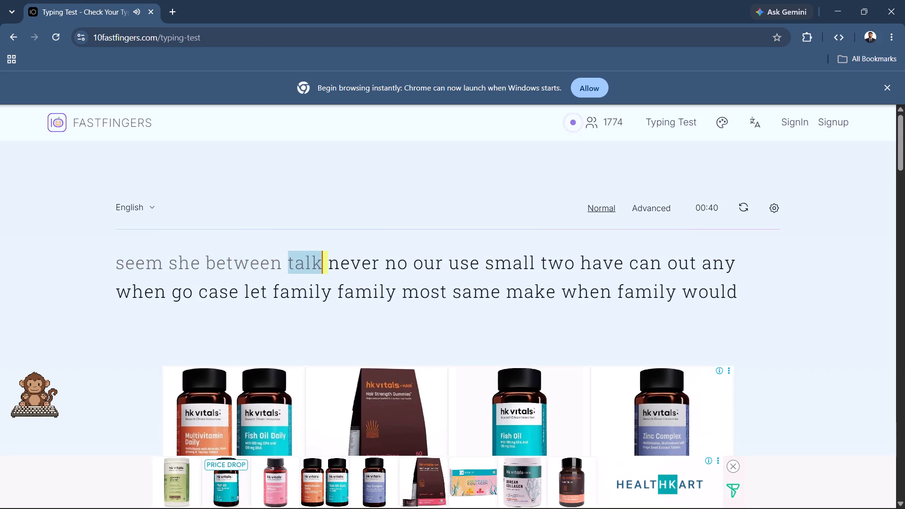
Continue the typing test with the words "never no our use small two have".
{"action": "key", "text": "space"}
{"action": "key", "text": "v"}
{"action": "key", "text": "BackSpace"}
{"action": "key", "text": "b"}
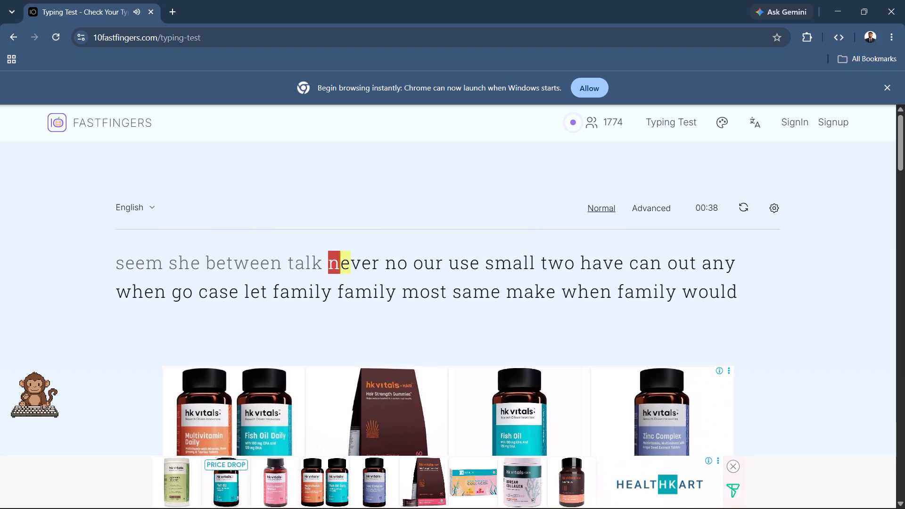
{"action": "key", "text": "BackSpace"}
{"action": "type", "text": "never no our use small two have"}
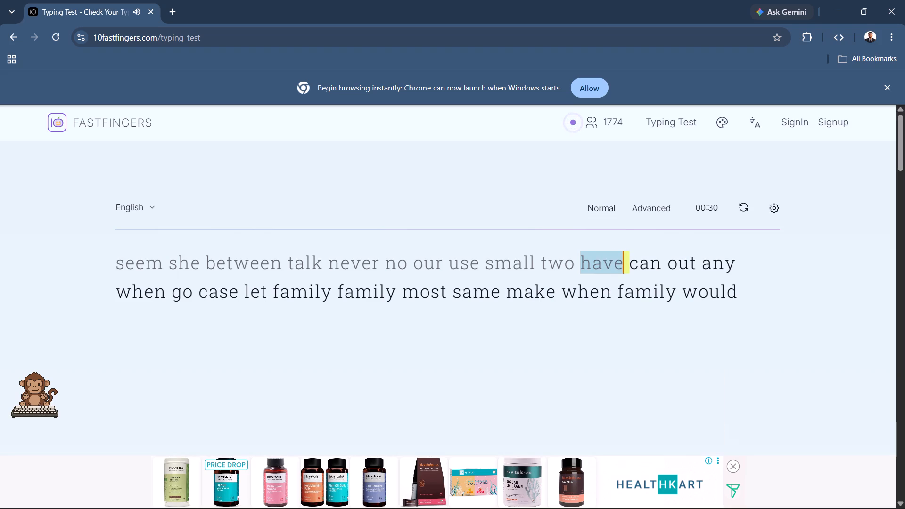
Continue the typing test from "can out any" through "few in tell why this", correcting mistakes, until the time runs out.
{"action": "key", "text": "space"}
{"action": "type", "text": "can out any when go case let family family most same ms"}
{"action": "key", "text": "BackSpace"}
{"action": "type", "text": "ake when family s"}
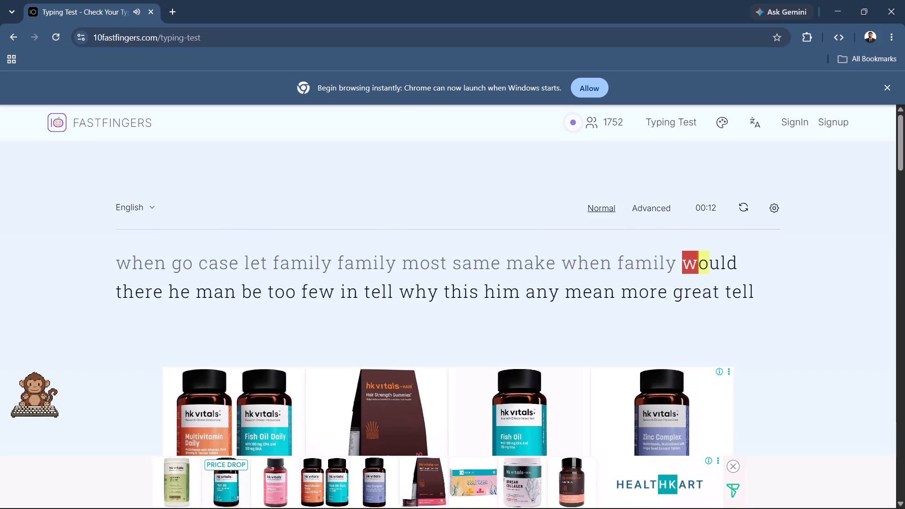
{"action": "key", "text": "BackSpace"}
{"action": "type", "text": "would there he"}
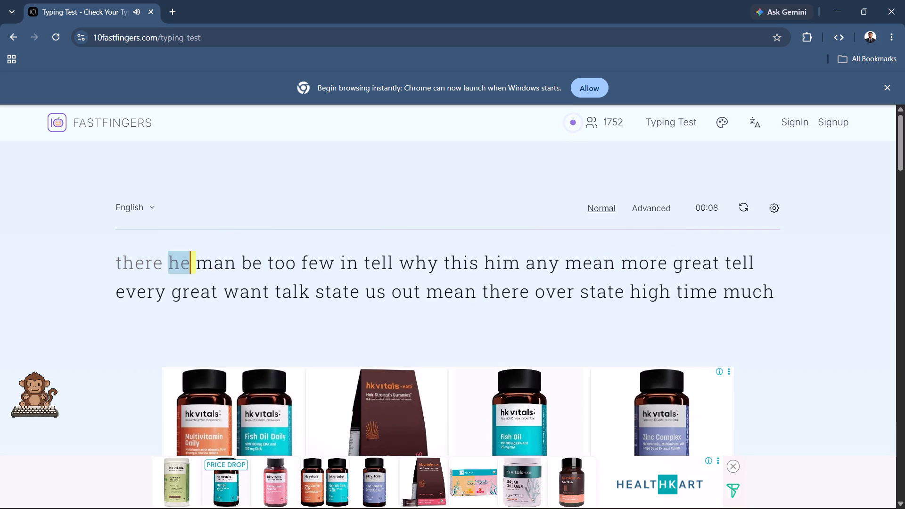
{"action": "key", "text": "space"}
{"action": "type", "text": "man be too fwe"}
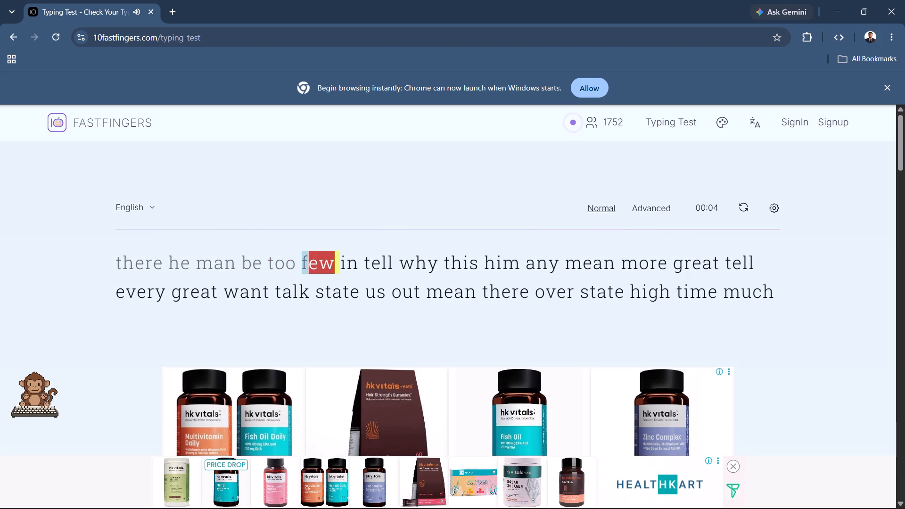
{"action": "key", "text": "BackSpace"}
{"action": "key", "text": "BackSpace"}
{"action": "type", "text": "ew in tell why this"}
{"action": "key", "text": "space"}
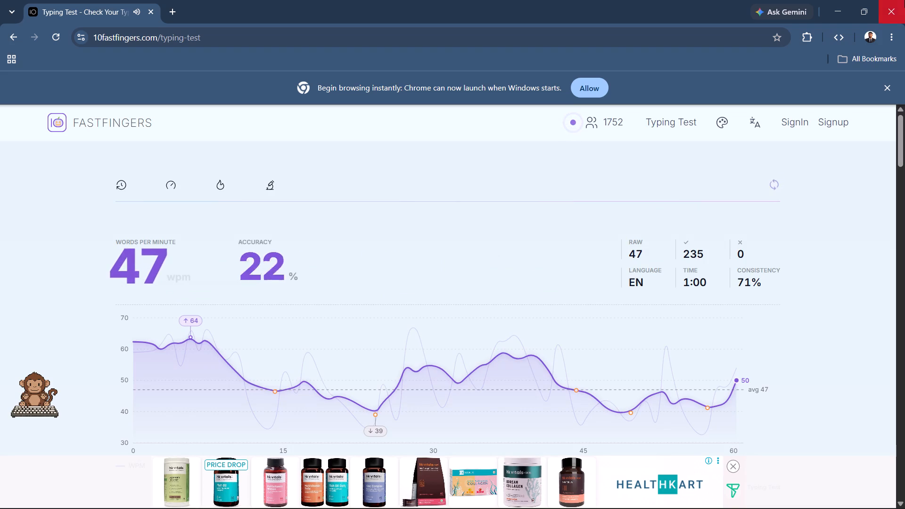
Close the browser window showing the typing test results.
{"action": "left_click", "coordinate": [904, 0]}
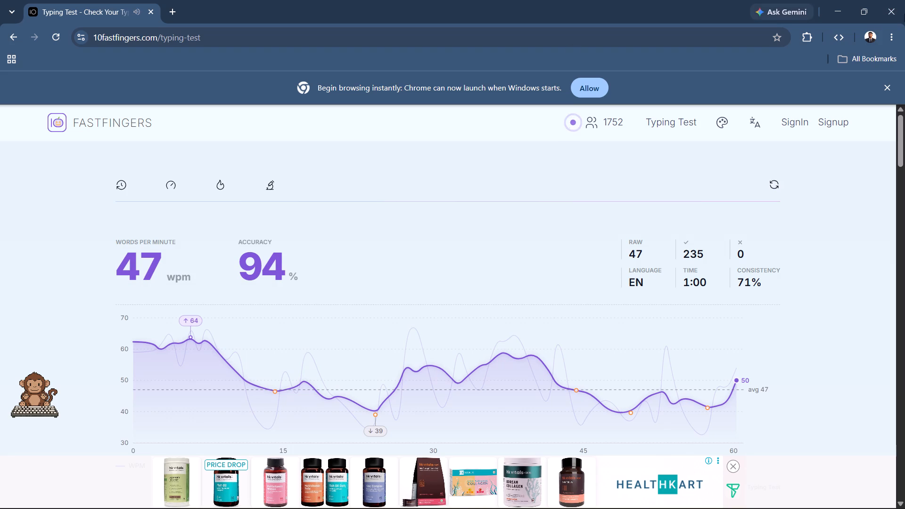
In File Explorer, open the workbook Module 2 - LPU Questions from the nested Data Specialist folder in Downloads.
{"action": "double_click", "coordinate": [27, 13]}
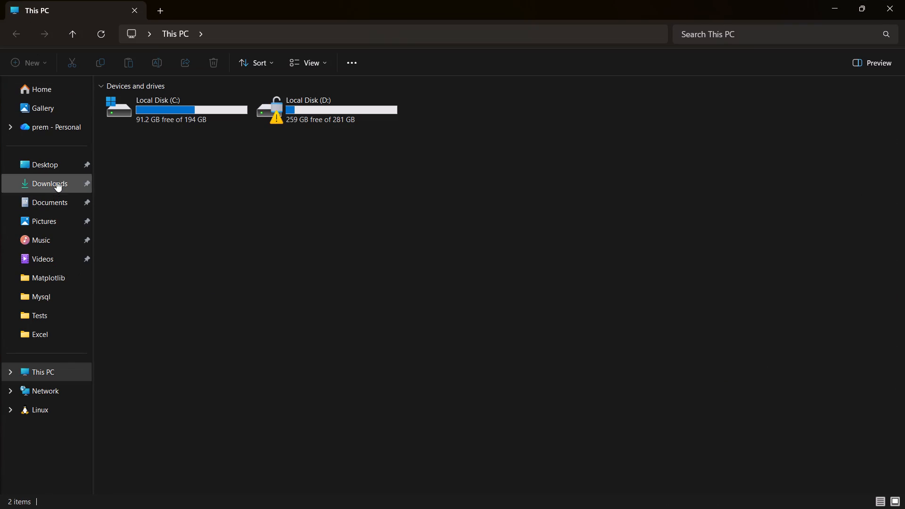
{"action": "left_click", "coordinate": [56, 186]}
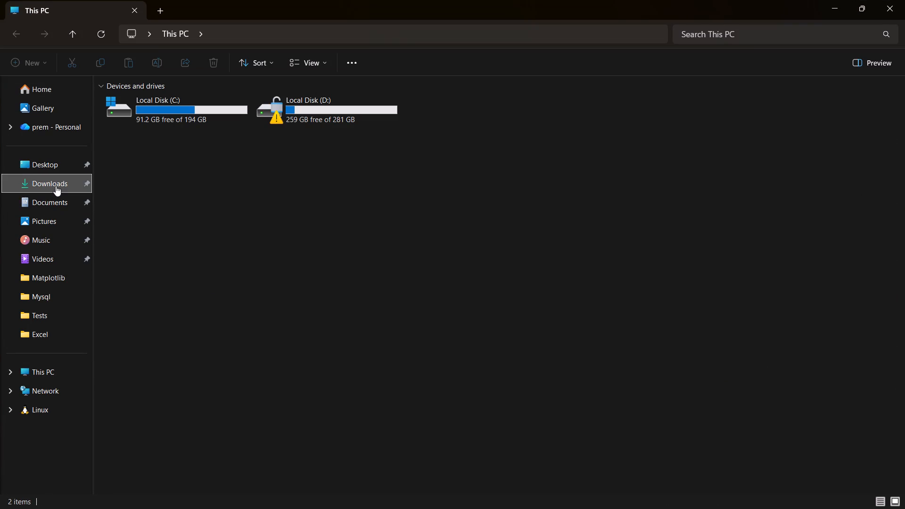
{"action": "double_click", "coordinate": [147, 149]}
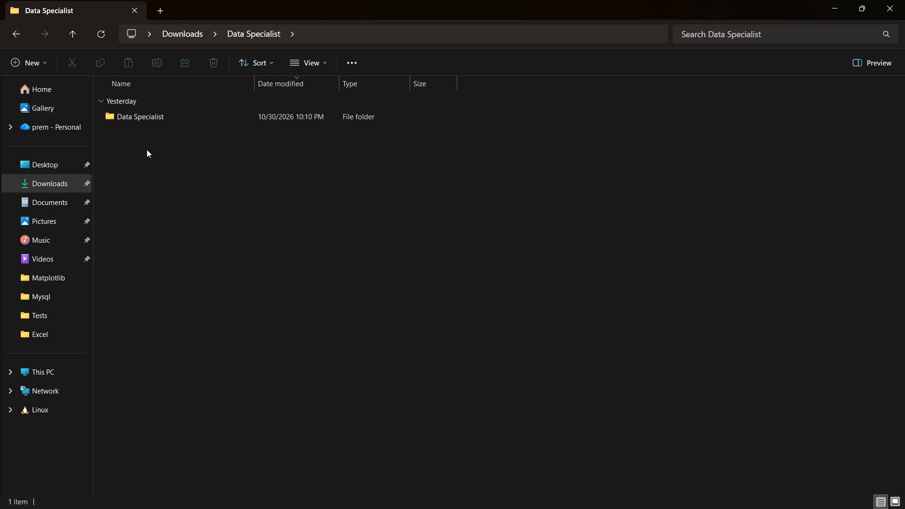
{"action": "double_click", "coordinate": [154, 113]}
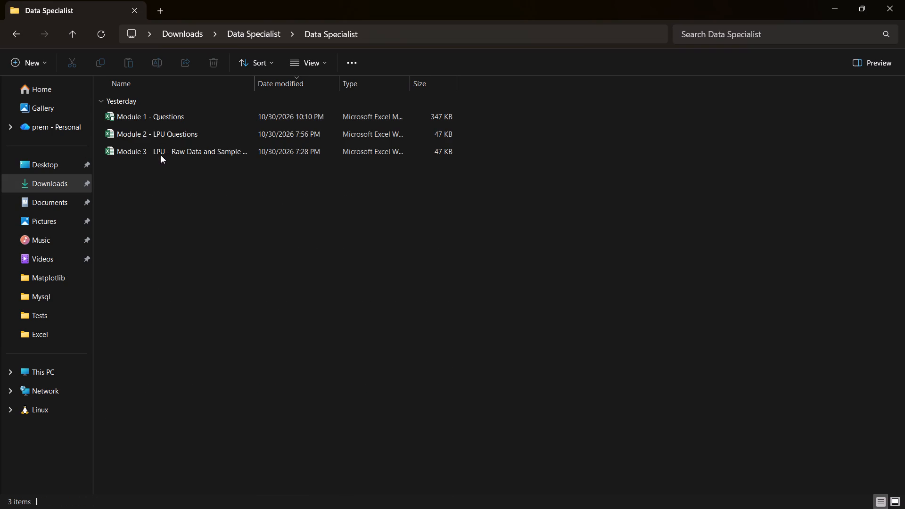
{"action": "double_click", "coordinate": [166, 130]}
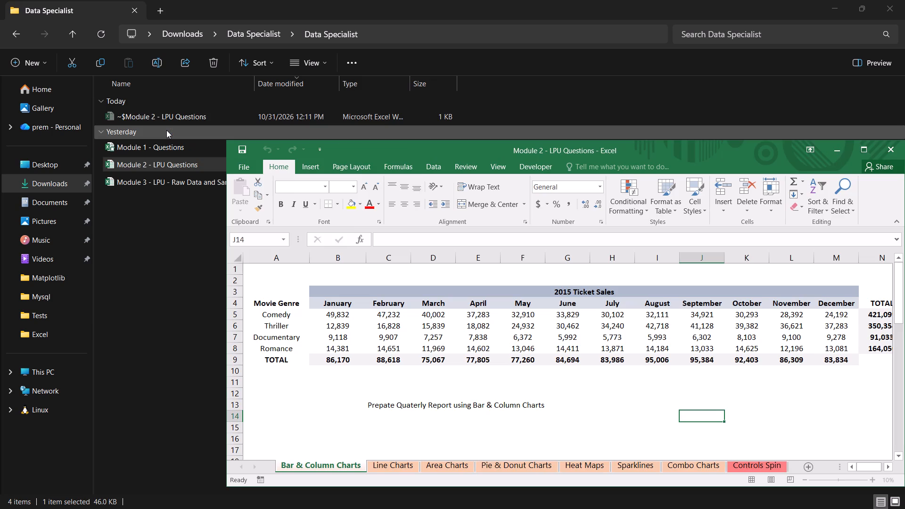
Review the chart on the Bar & Column Charts sheet and close the workbook.
{"action": "scroll", "coordinate": [362, 359], "scroll_direction": "down", "scroll_amount": 3}
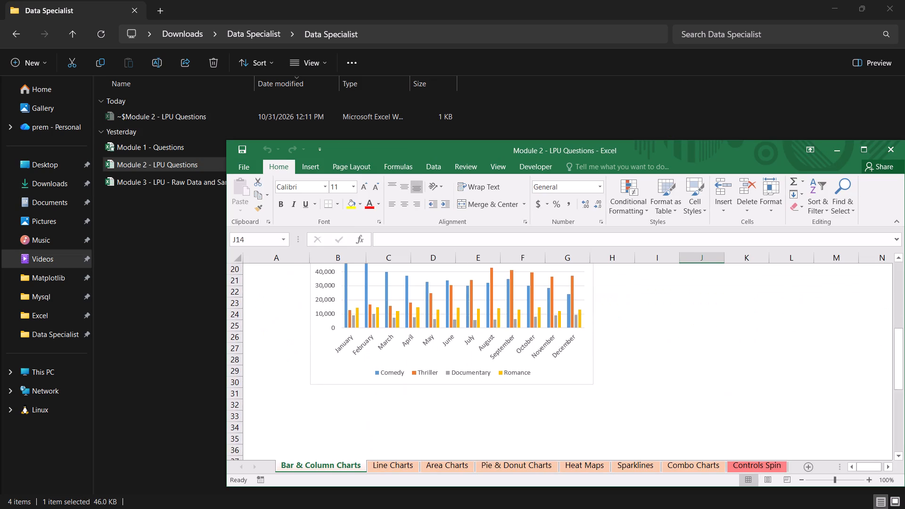
{"action": "scroll", "coordinate": [362, 359], "scroll_direction": "up", "scroll_amount": 3}
{"action": "left_click", "coordinate": [892, 154]}
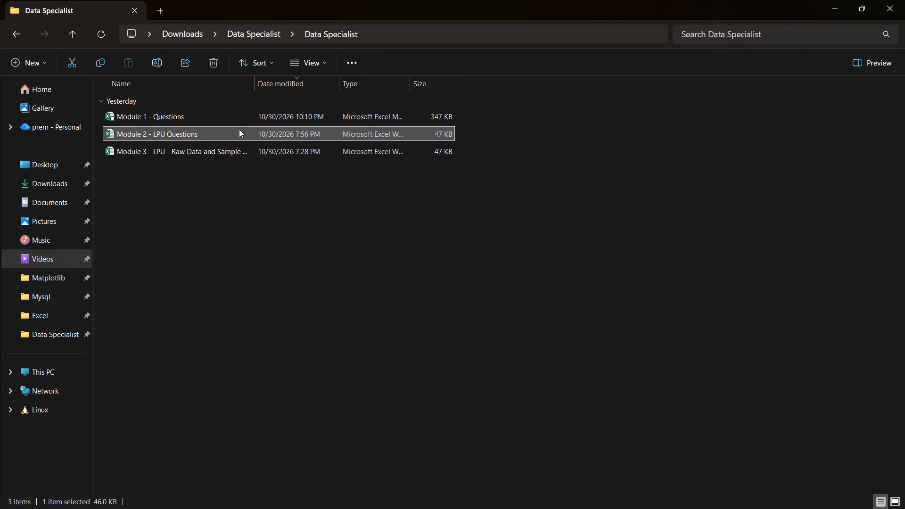
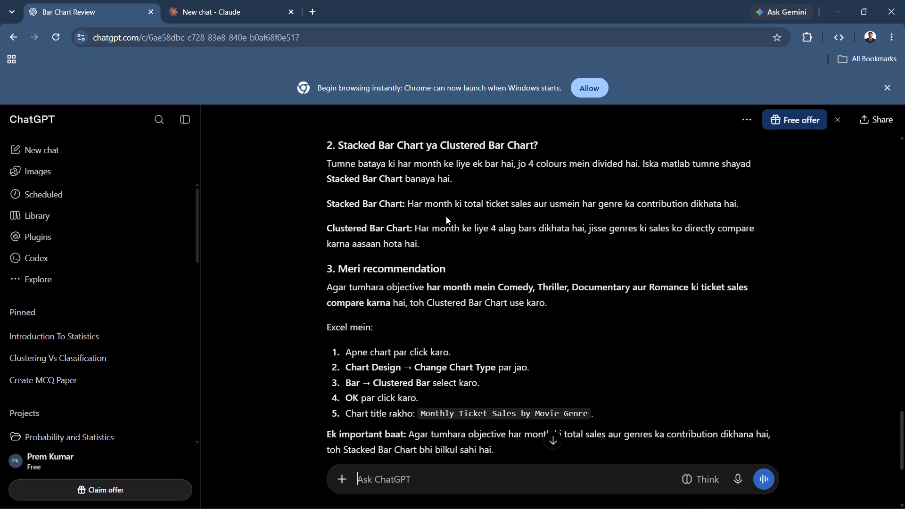
{"action": "scroll", "coordinate": [446, 216], "scroll_direction": "up", "scroll_amount": 1}
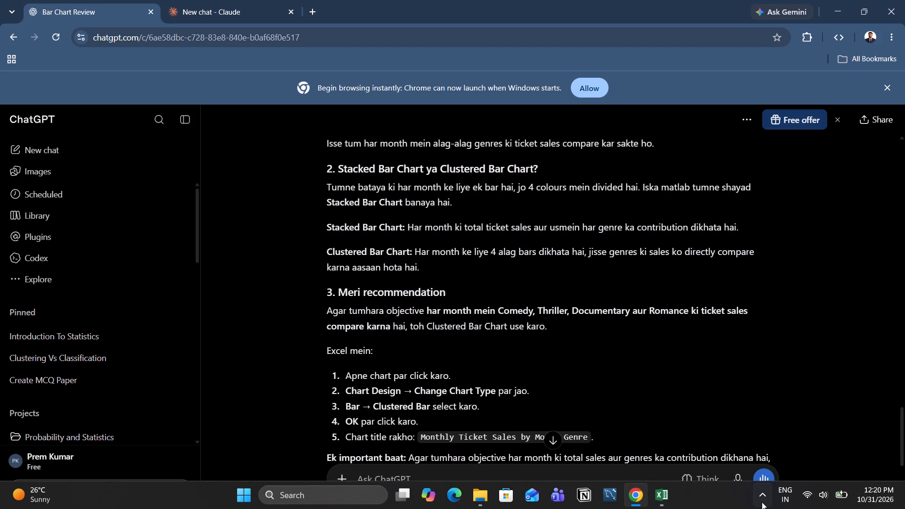
Switch to Excel, select the 2015 Ticket Sales chart and examine its design, format and chart element options.
{"action": "left_click", "coordinate": [668, 488]}
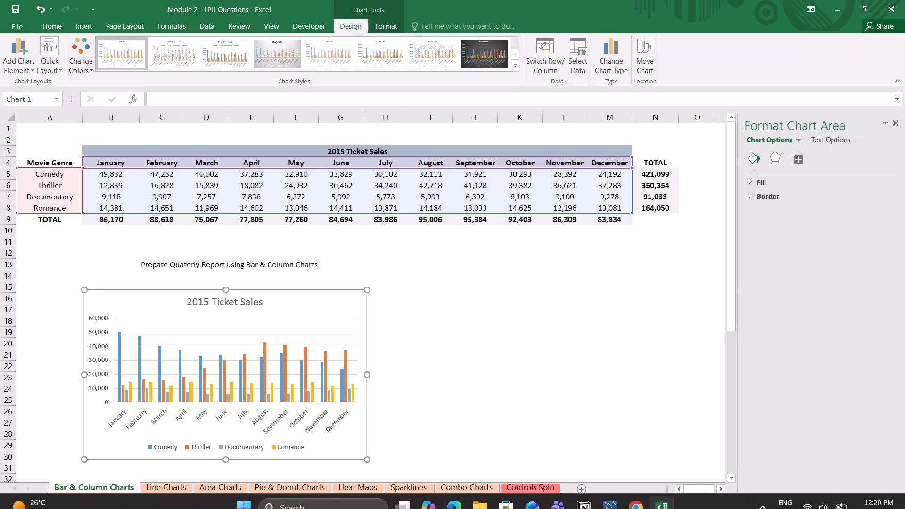
{"action": "left_click", "coordinate": [527, 354]}
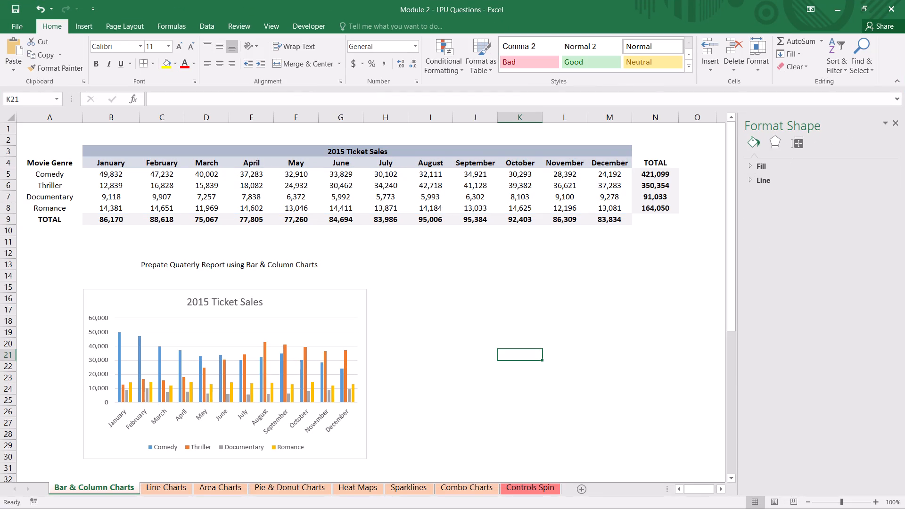
{"action": "left_click", "coordinate": [244, 311]}
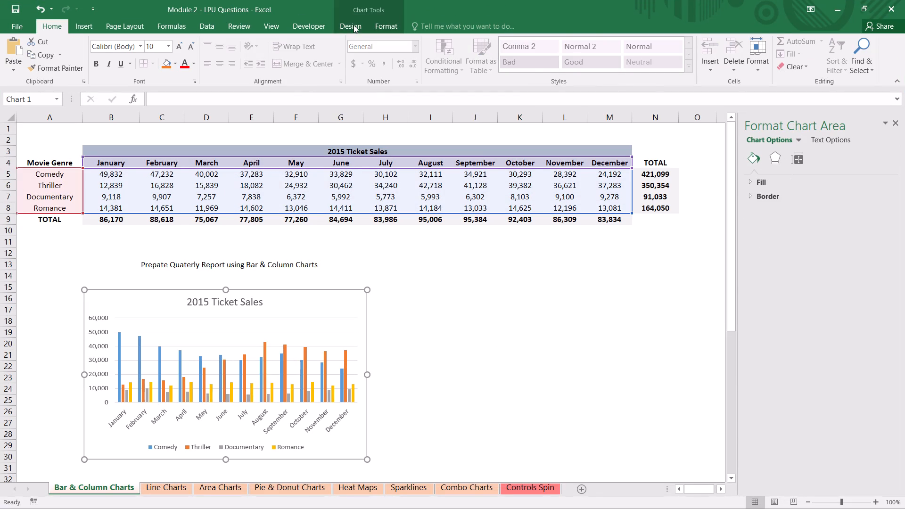
{"action": "left_click", "coordinate": [354, 25]}
{"action": "left_click", "coordinate": [380, 30]}
{"action": "left_click", "coordinate": [361, 28]}
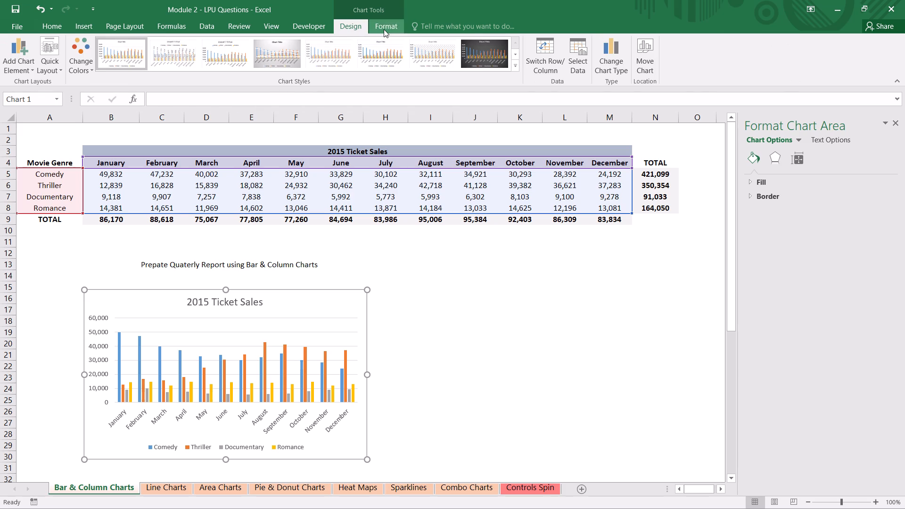
{"action": "left_click", "coordinate": [384, 29]}
{"action": "left_click", "coordinate": [362, 28]}
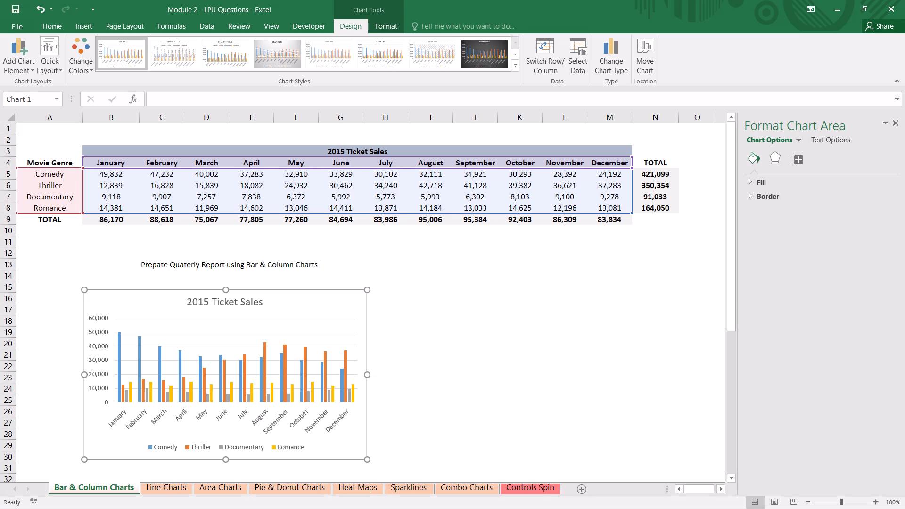
{"action": "left_click", "coordinate": [22, 47]}
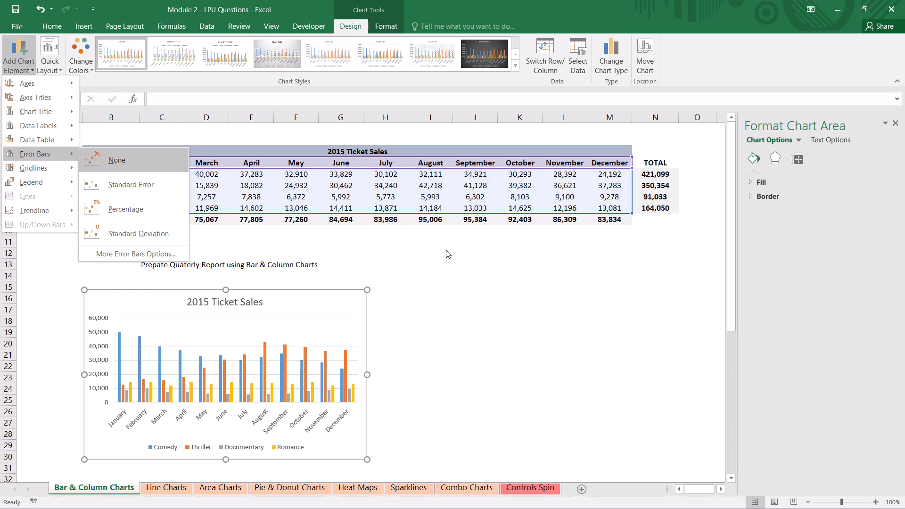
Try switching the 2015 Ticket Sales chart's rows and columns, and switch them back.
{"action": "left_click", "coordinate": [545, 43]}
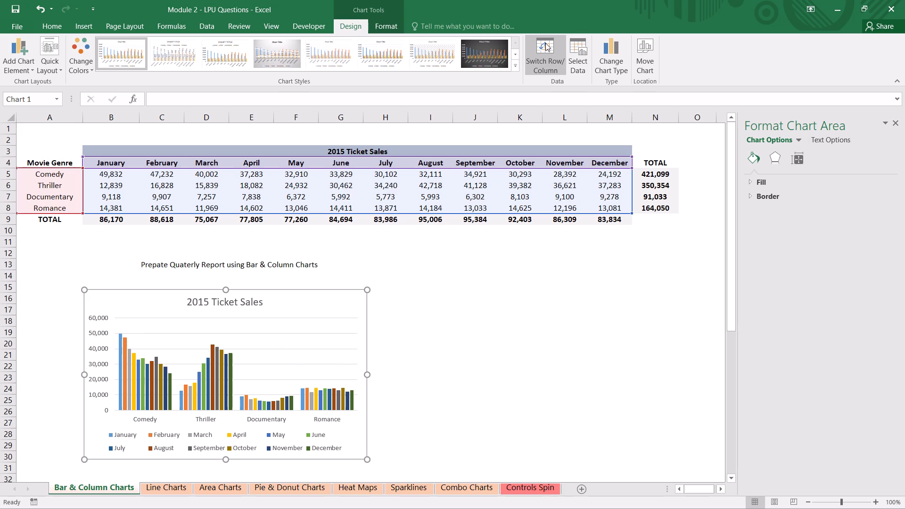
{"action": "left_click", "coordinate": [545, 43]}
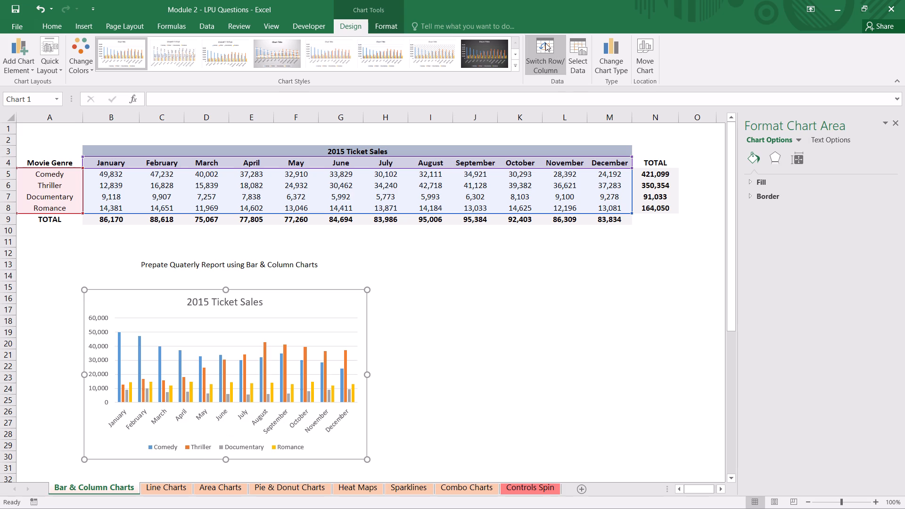
Look over the Bar & Column Charts sheet, from the ticket sales table and chart down to the cells far below.
{"action": "left_click", "coordinate": [607, 276]}
{"action": "left_click", "coordinate": [607, 276]}
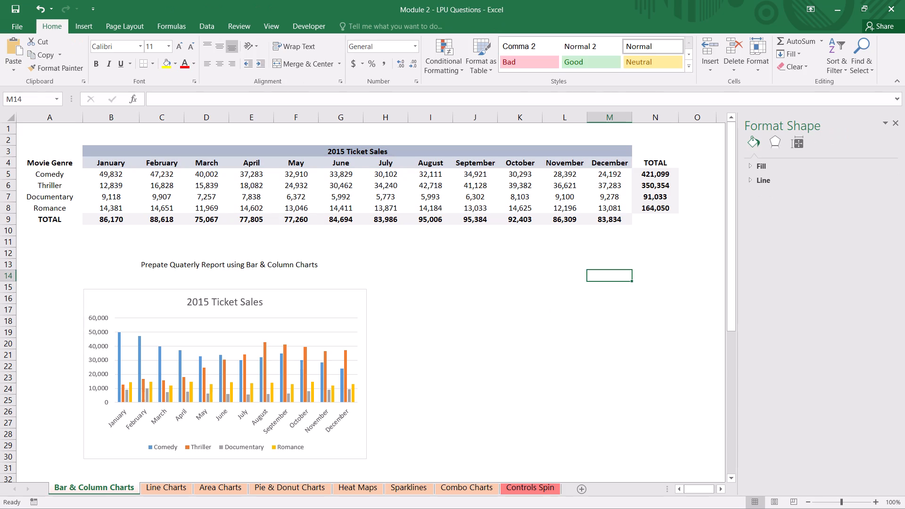
{"action": "scroll", "coordinate": [592, 390], "scroll_direction": "down", "scroll_amount": 1}
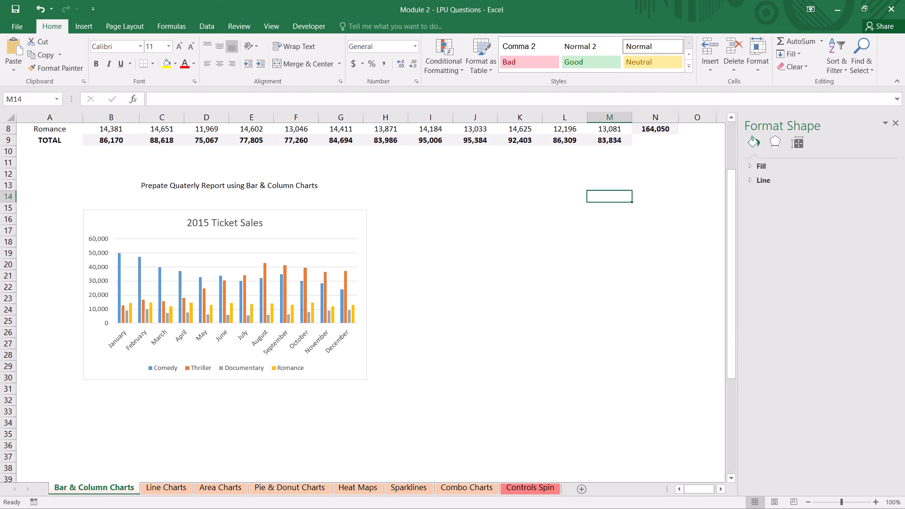
{"action": "scroll", "coordinate": [592, 390], "scroll_direction": "down", "scroll_amount": 3}
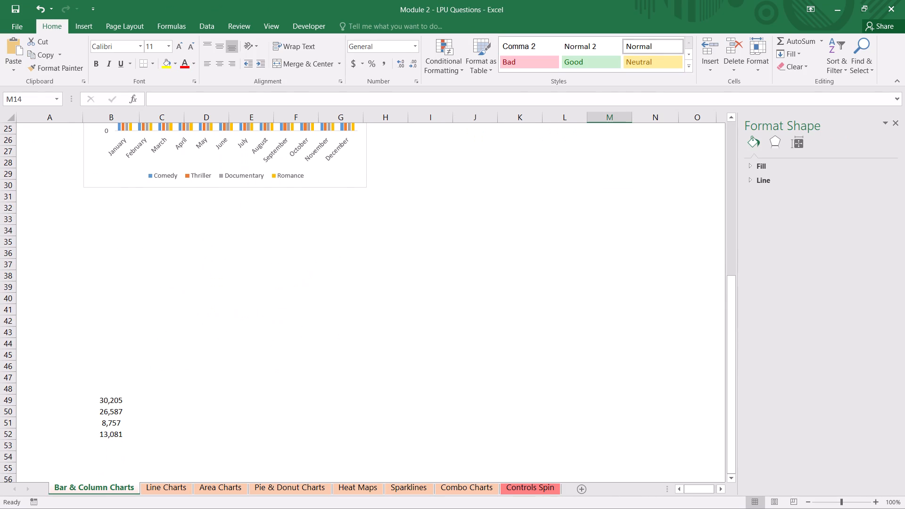
{"action": "scroll", "coordinate": [592, 390], "scroll_direction": "up", "scroll_amount": 3}
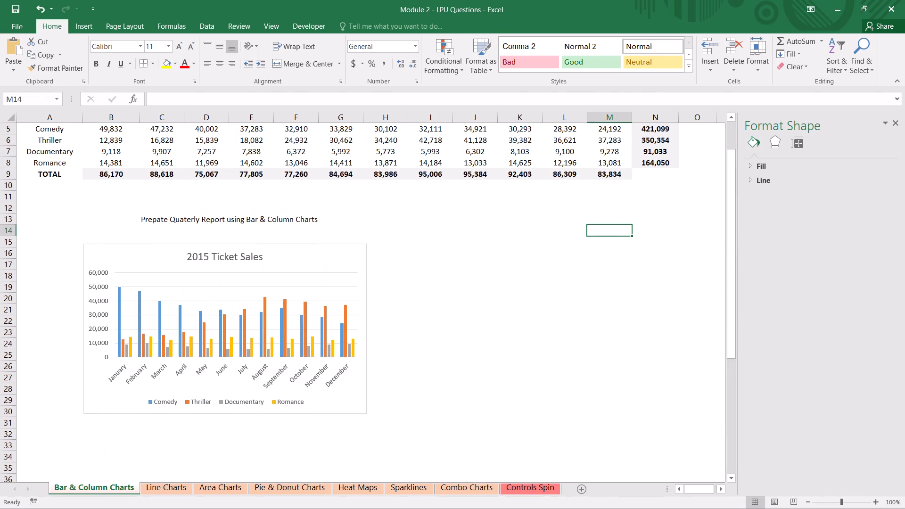
{"action": "scroll", "coordinate": [592, 390], "scroll_direction": "up", "scroll_amount": 1}
{"action": "scroll", "coordinate": [592, 390], "scroll_direction": "down", "scroll_amount": 2}
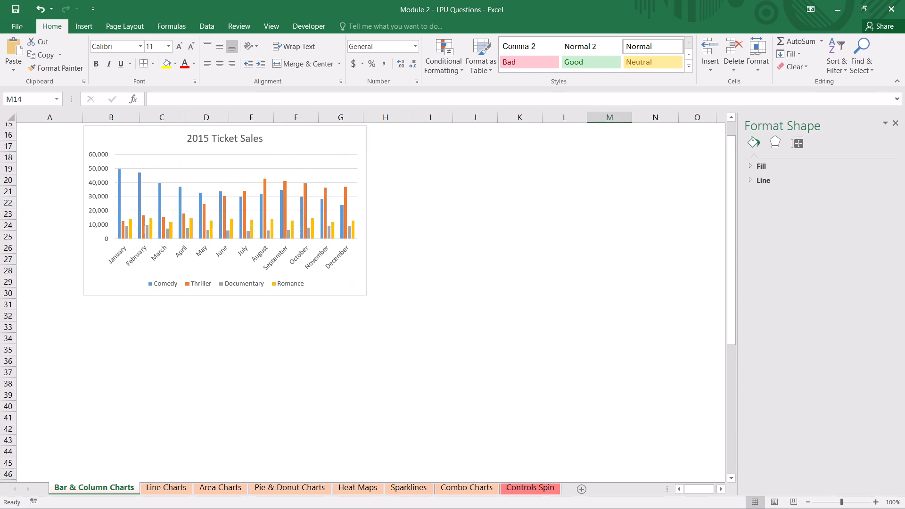
{"action": "scroll", "coordinate": [592, 390], "scroll_direction": "down", "scroll_amount": 3}
{"action": "scroll", "coordinate": [592, 390], "scroll_direction": "up", "scroll_amount": 2}
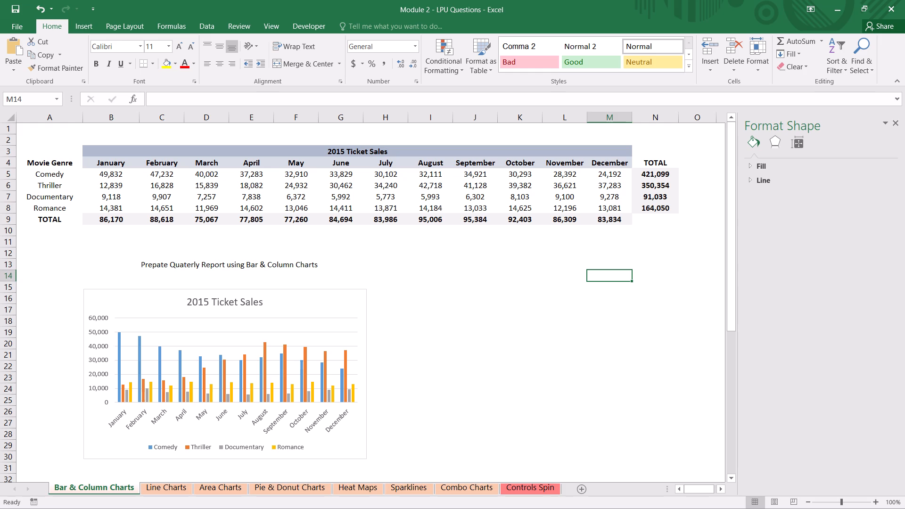
{"action": "scroll", "coordinate": [592, 390], "scroll_direction": "down", "scroll_amount": 4}
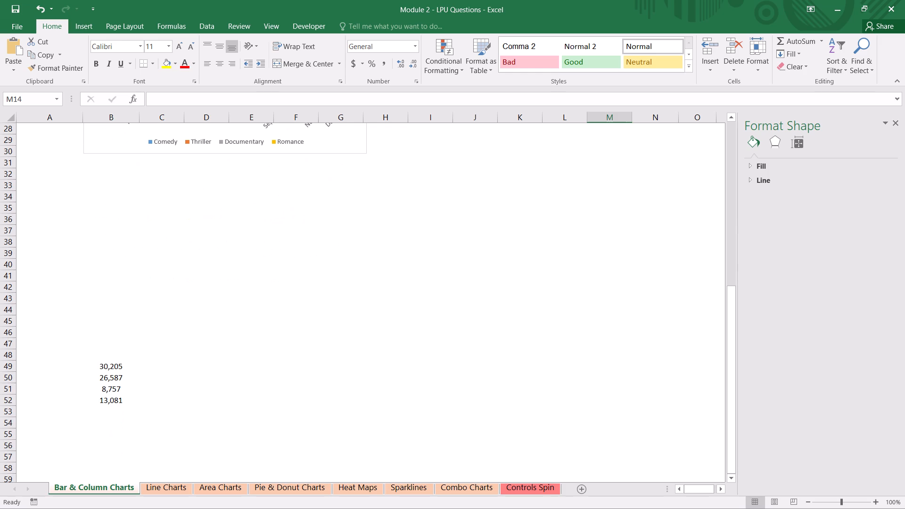
{"action": "scroll", "coordinate": [592, 390], "scroll_direction": "up", "scroll_amount": 3}
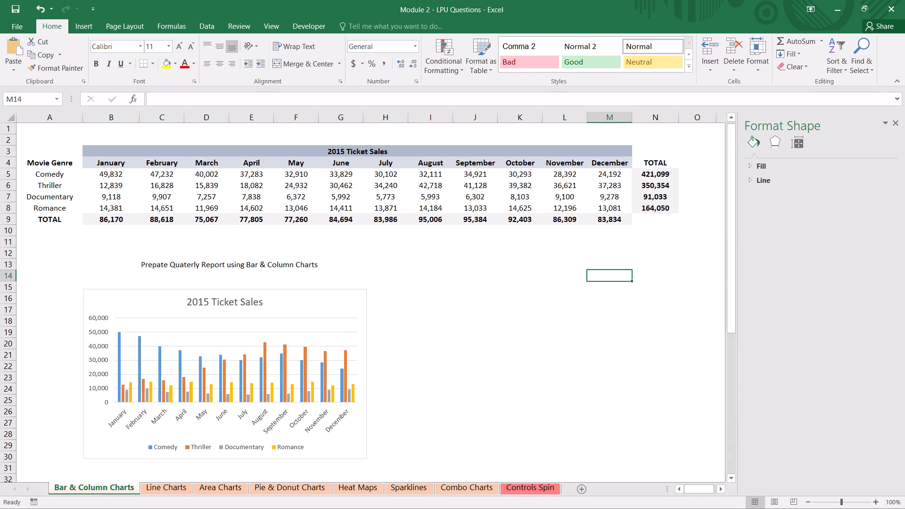
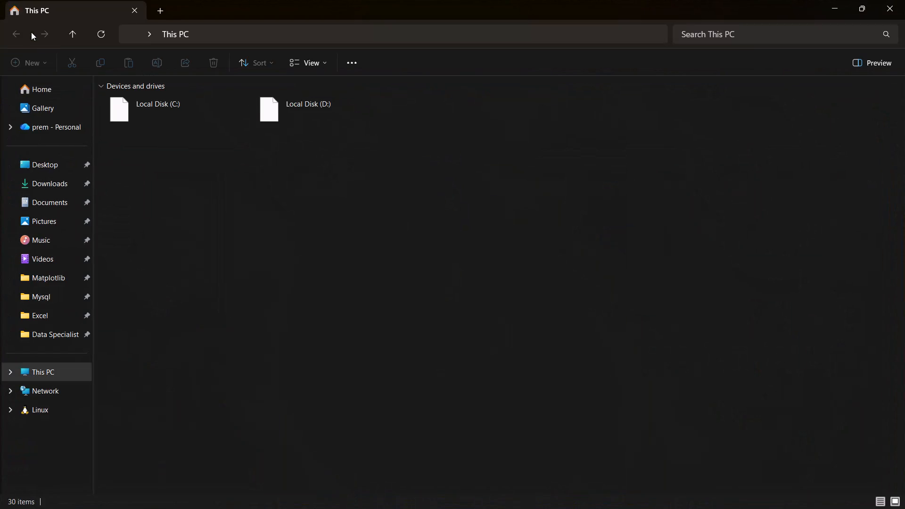
Switch to File Explorer and open the Downloads folder.
{"action": "double_click", "coordinate": [47, 186]}
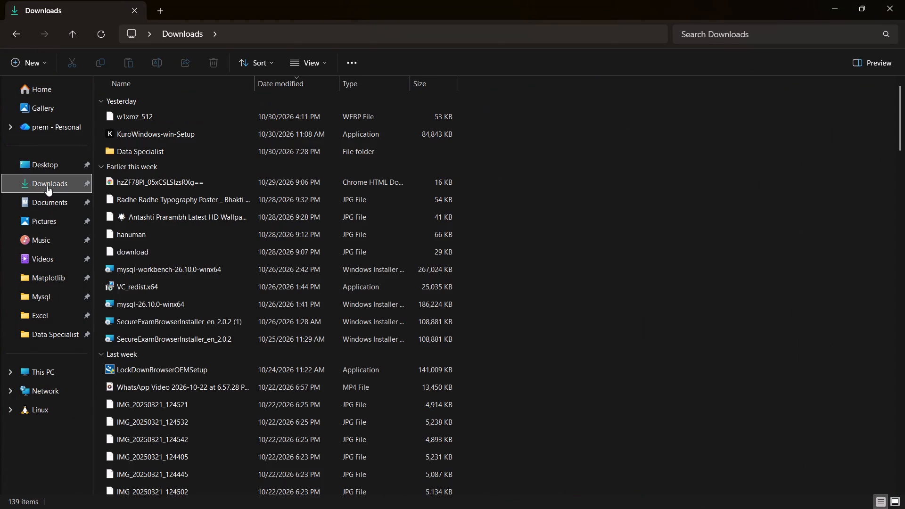
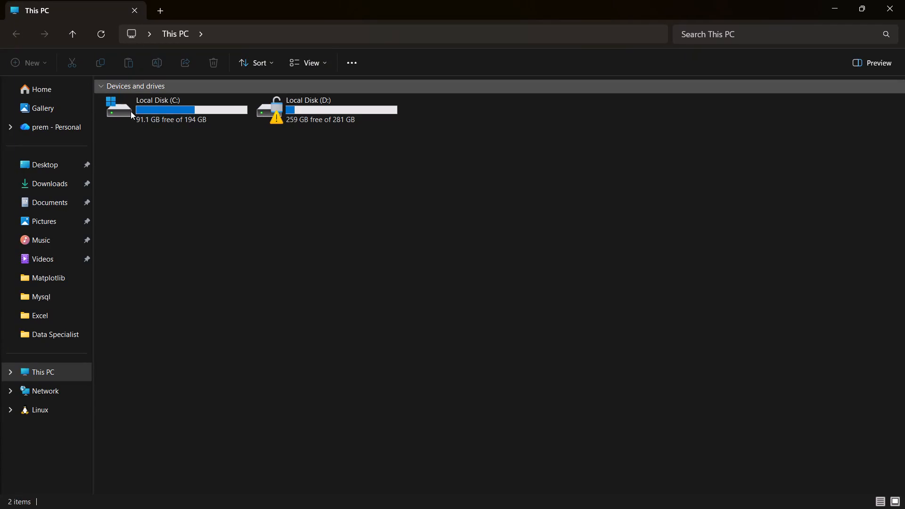
In Downloads, open today's zipped archive and go into its folder s.
{"action": "left_click", "coordinate": [57, 182]}
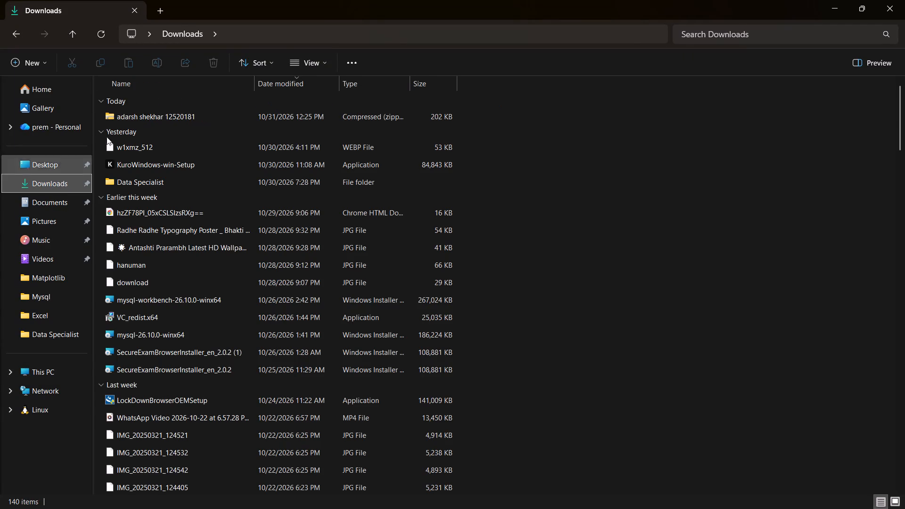
{"action": "double_click", "coordinate": [148, 114]}
{"action": "left_click_drag", "start_coordinate": [148, 114], "coordinate": [148, 108]}
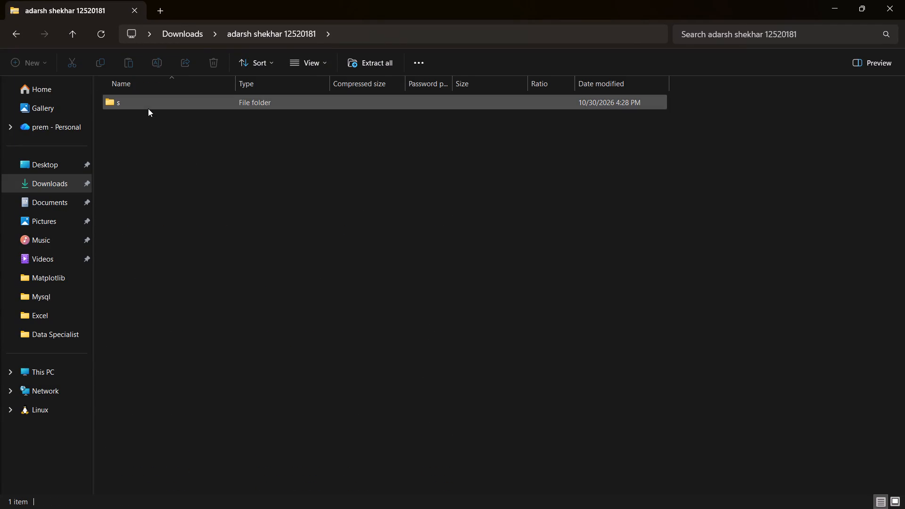
{"action": "double_click", "coordinate": [148, 108]}
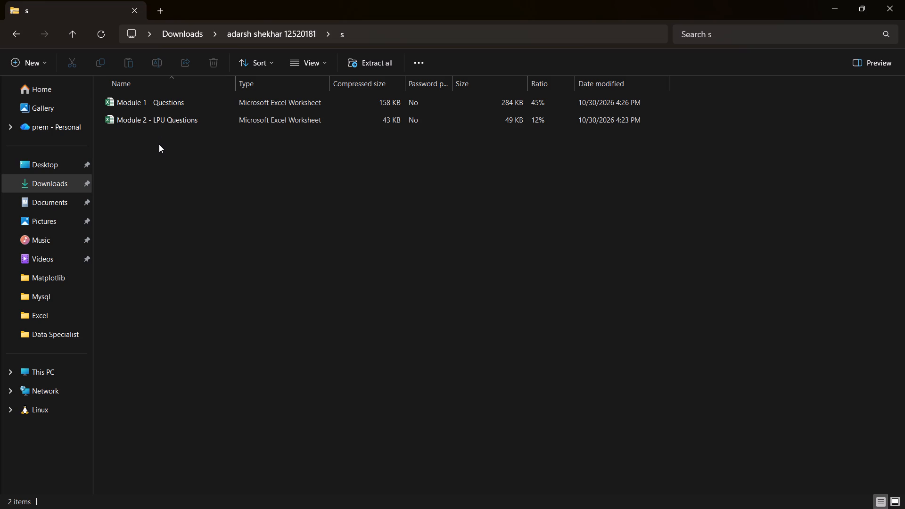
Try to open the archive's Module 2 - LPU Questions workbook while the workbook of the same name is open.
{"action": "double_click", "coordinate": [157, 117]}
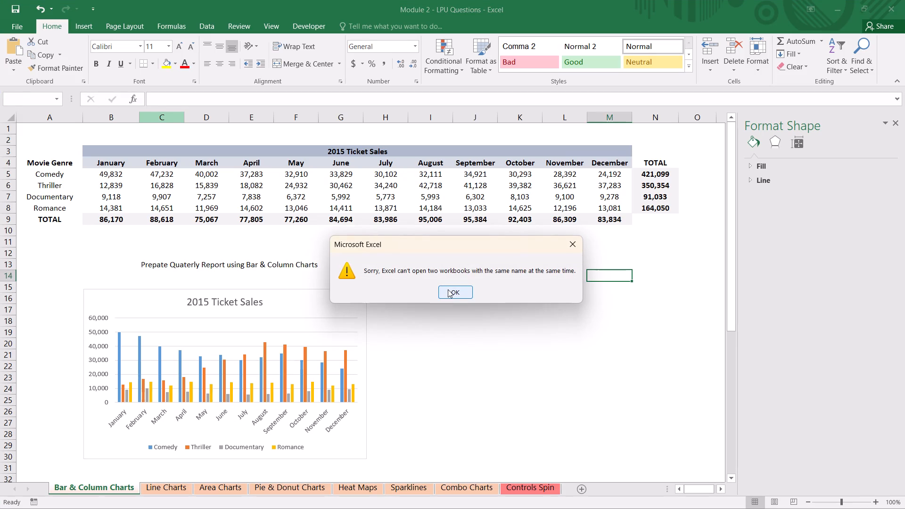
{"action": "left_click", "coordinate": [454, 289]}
Close the open Module 2 - LPU Questions workbook in Excel, saving its changes.
{"action": "left_click", "coordinate": [904, 0]}
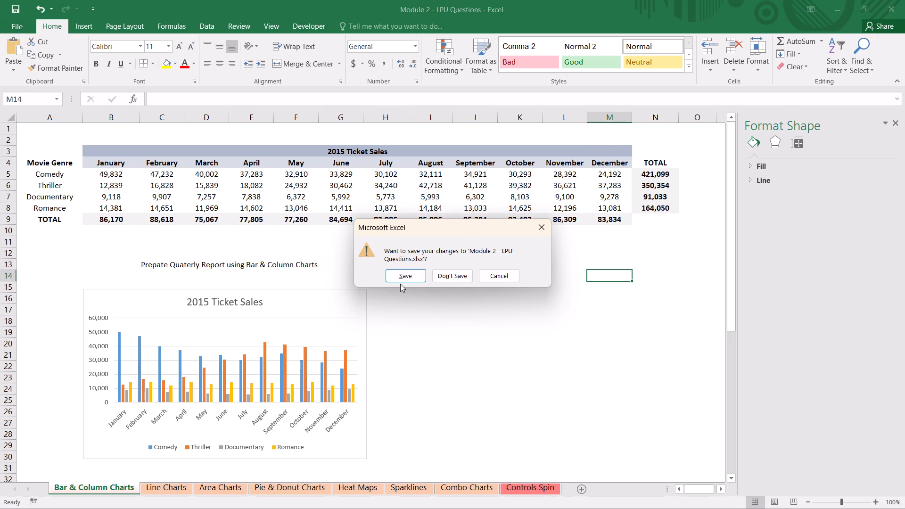
{"action": "left_click", "coordinate": [419, 274]}
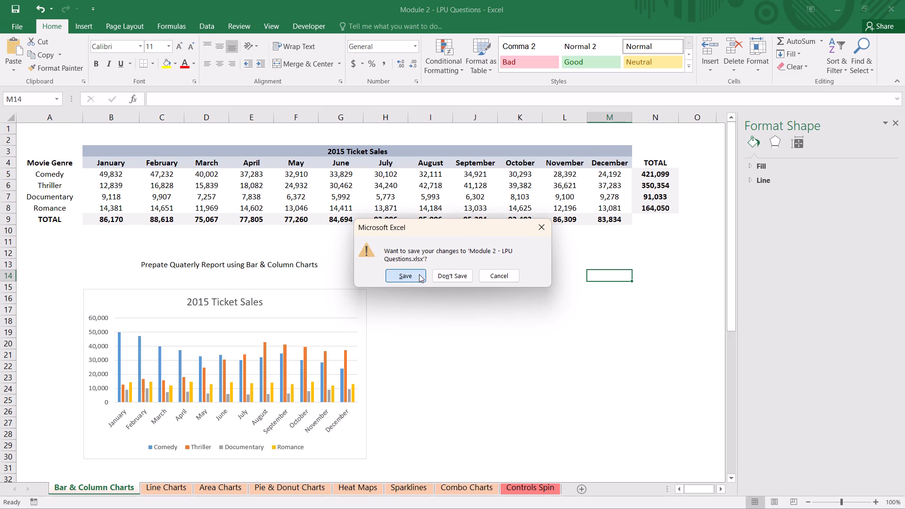
Switch to File Explorer and open the Module 2 - LPU Questions workbook from the archive's folder s.
{"action": "double_click", "coordinate": [204, 114]}
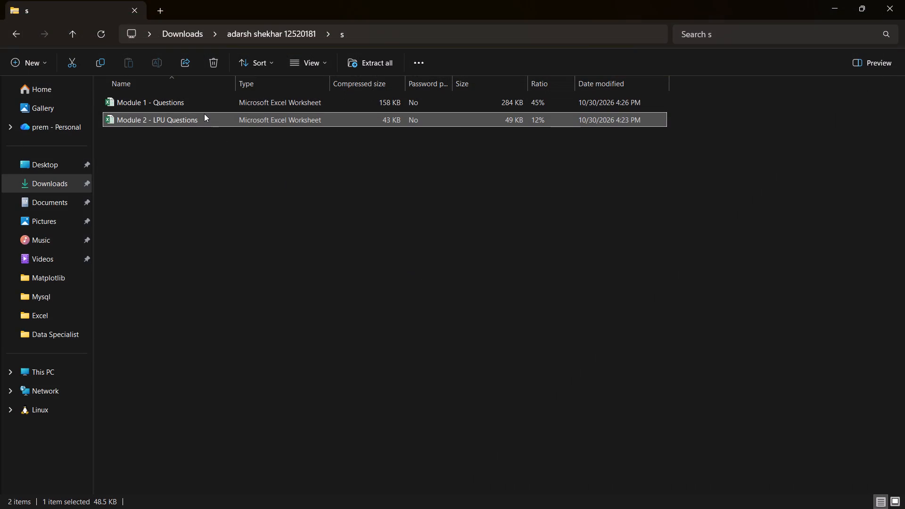
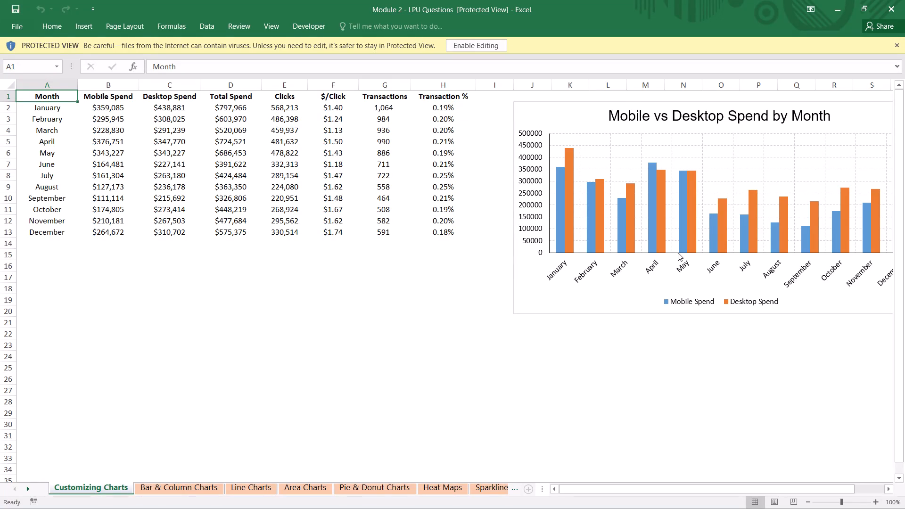
Examine the Mobile vs Desktop Spend by Month chart on the archived workbook's Customizing Charts sheet, and close the workbook.
{"action": "scroll", "coordinate": [678, 253], "scroll_direction": "left", "scroll_amount": 2}
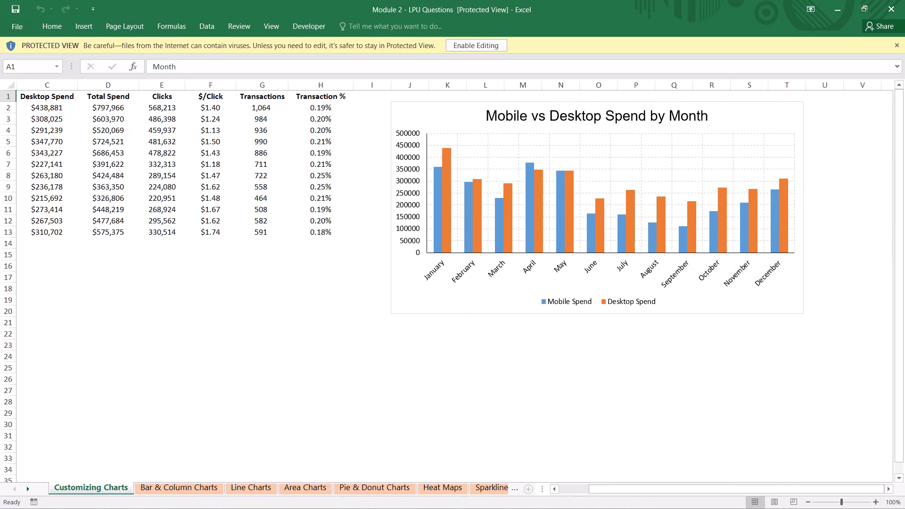
{"action": "scroll", "coordinate": [513, 281], "scroll_direction": "right", "scroll_amount": 1}
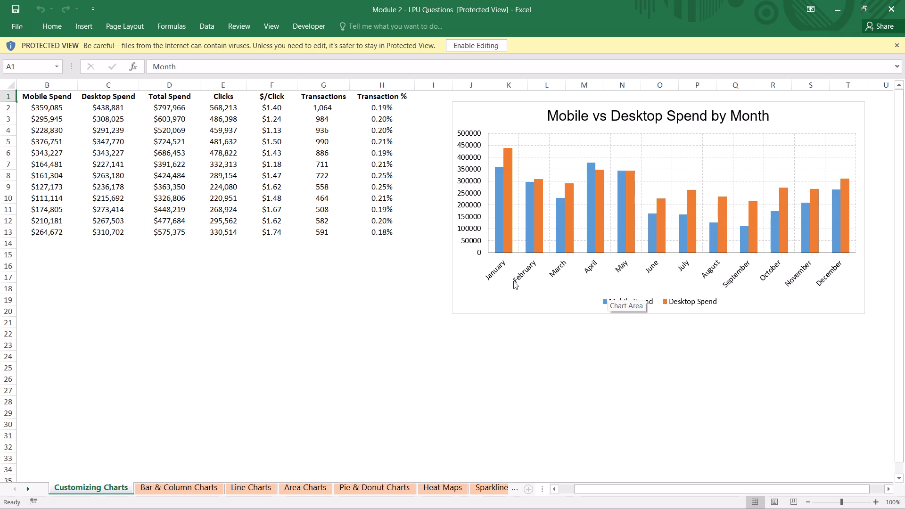
{"action": "scroll", "coordinate": [520, 342], "scroll_direction": "right", "scroll_amount": 1}
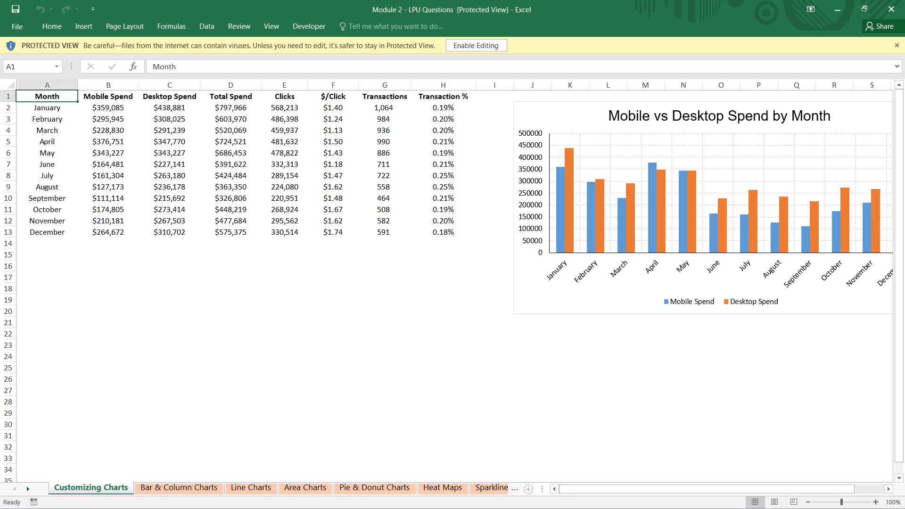
{"action": "left_click", "coordinate": [560, 167]}
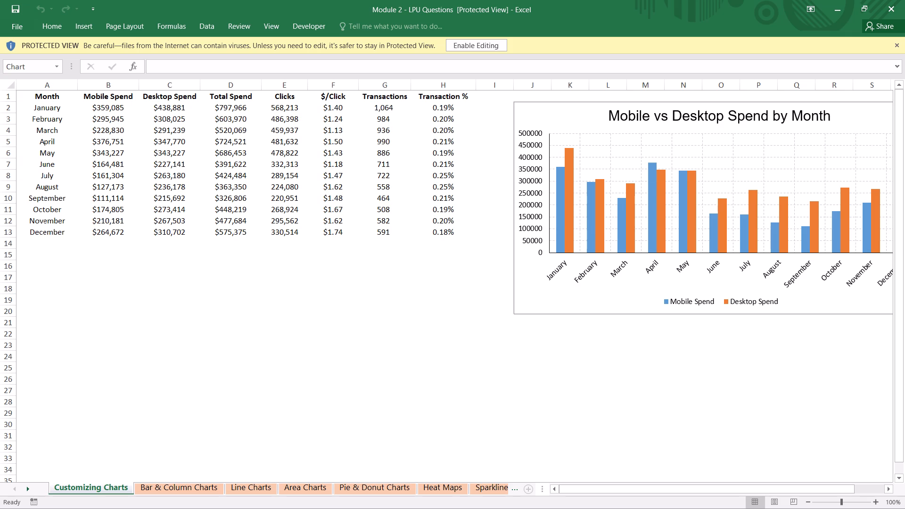
{"action": "scroll", "coordinate": [593, 336], "scroll_direction": "left", "scroll_amount": 3}
{"action": "scroll", "coordinate": [593, 336], "scroll_direction": "right", "scroll_amount": 4}
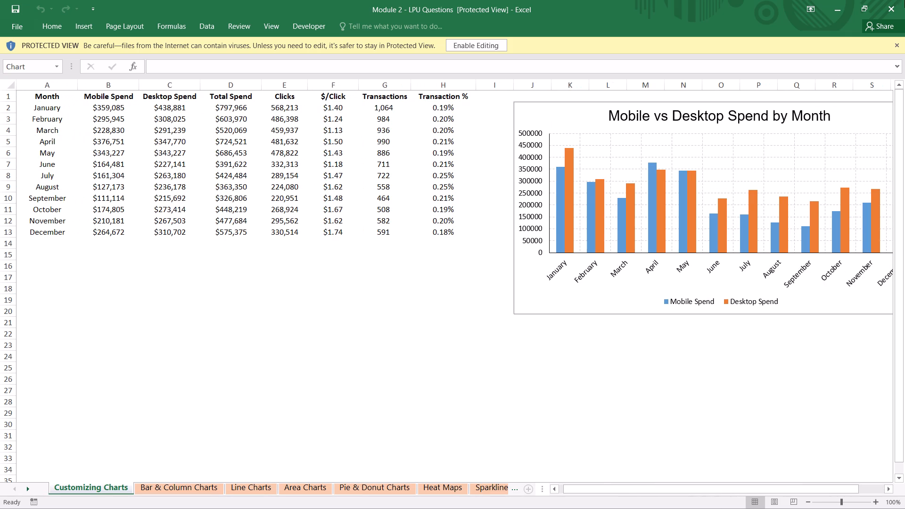
{"action": "left_click", "coordinate": [904, 0]}
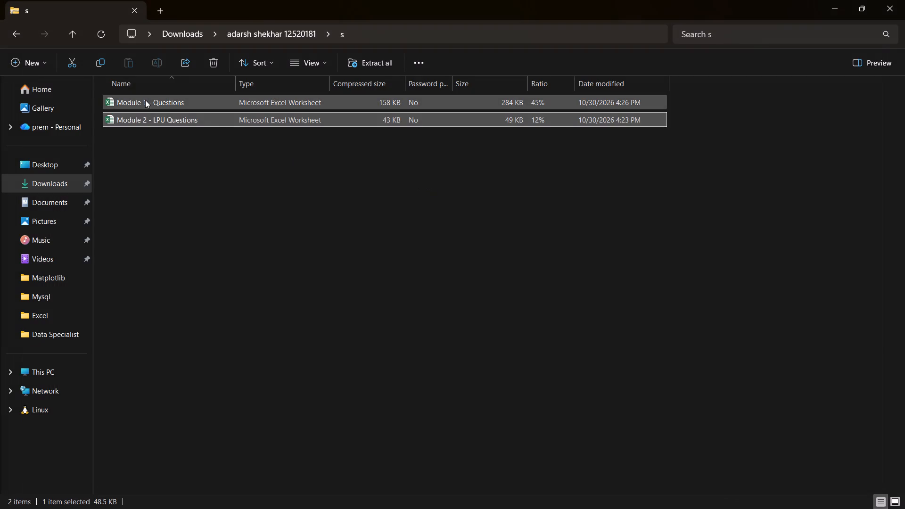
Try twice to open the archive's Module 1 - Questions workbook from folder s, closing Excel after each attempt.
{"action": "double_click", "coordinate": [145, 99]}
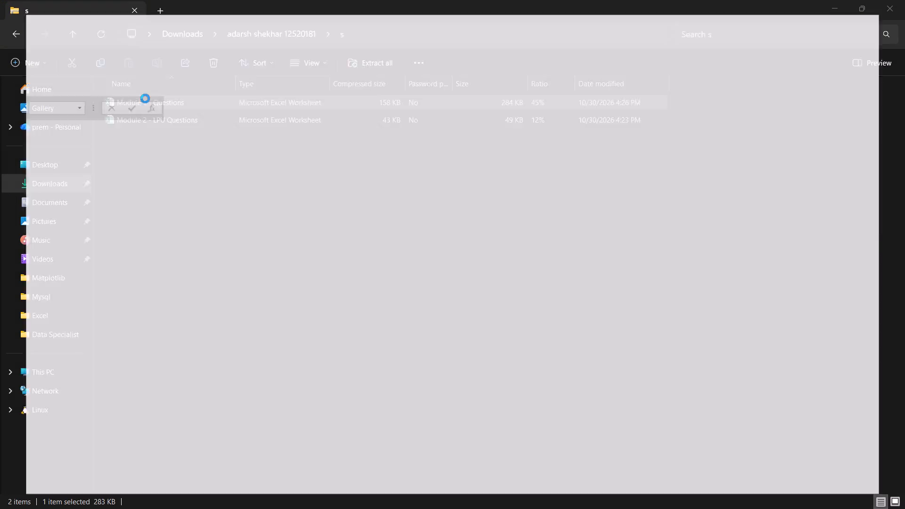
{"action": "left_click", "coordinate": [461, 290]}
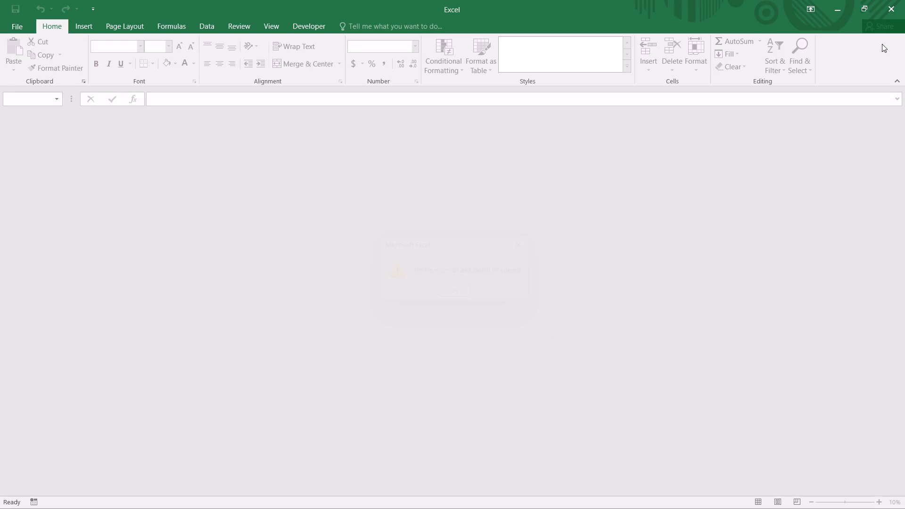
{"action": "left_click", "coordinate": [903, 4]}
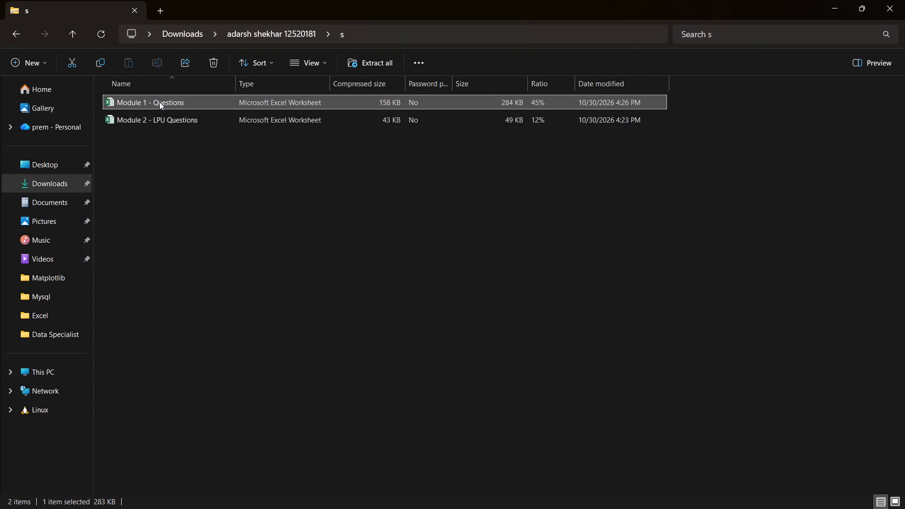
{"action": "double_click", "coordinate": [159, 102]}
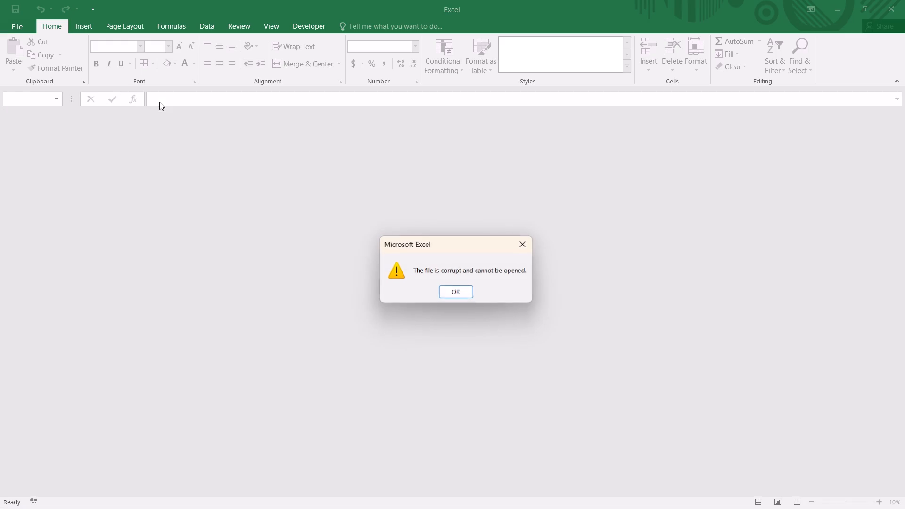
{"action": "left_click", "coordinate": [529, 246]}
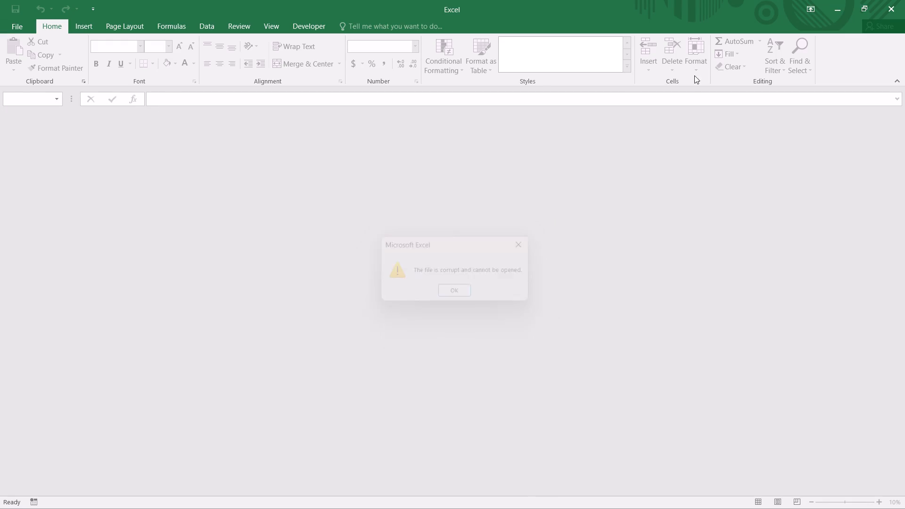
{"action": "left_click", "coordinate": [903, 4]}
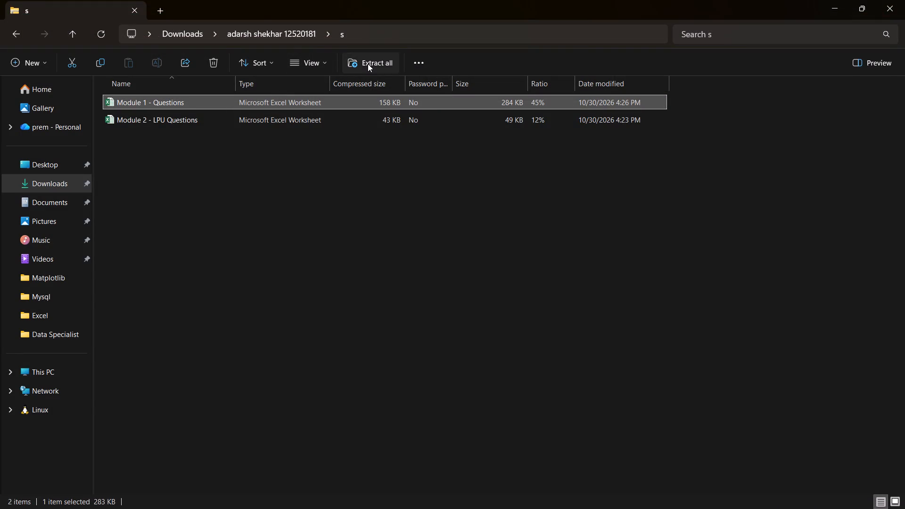
Extract all files from the archive into its own folder in Downloads.
{"action": "left_click", "coordinate": [368, 64]}
{"action": "left_click", "coordinate": [535, 377]}
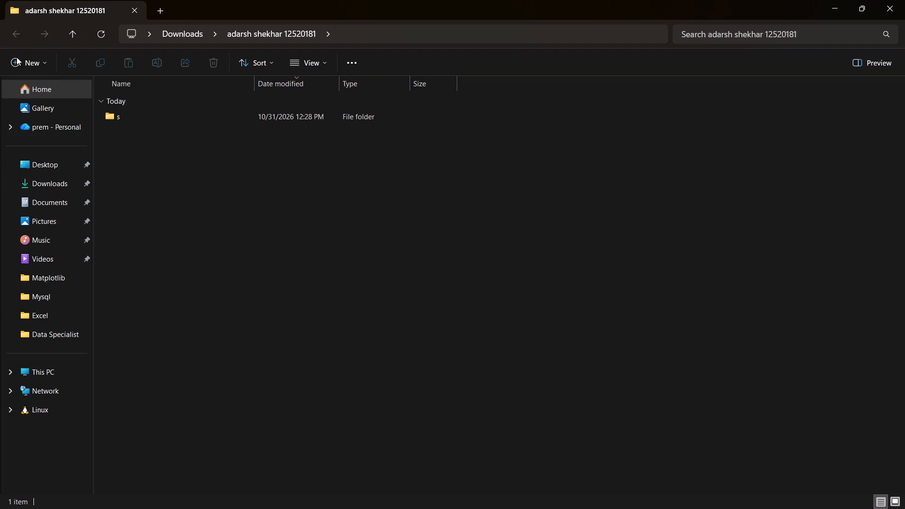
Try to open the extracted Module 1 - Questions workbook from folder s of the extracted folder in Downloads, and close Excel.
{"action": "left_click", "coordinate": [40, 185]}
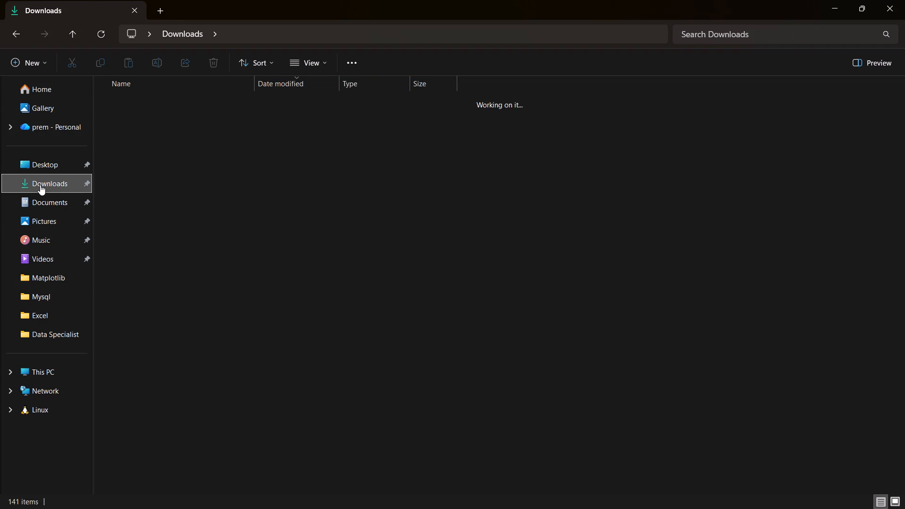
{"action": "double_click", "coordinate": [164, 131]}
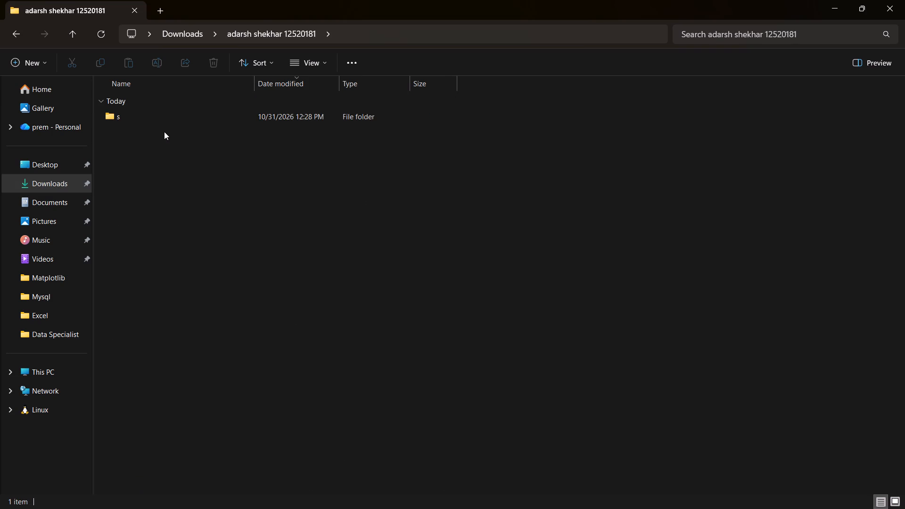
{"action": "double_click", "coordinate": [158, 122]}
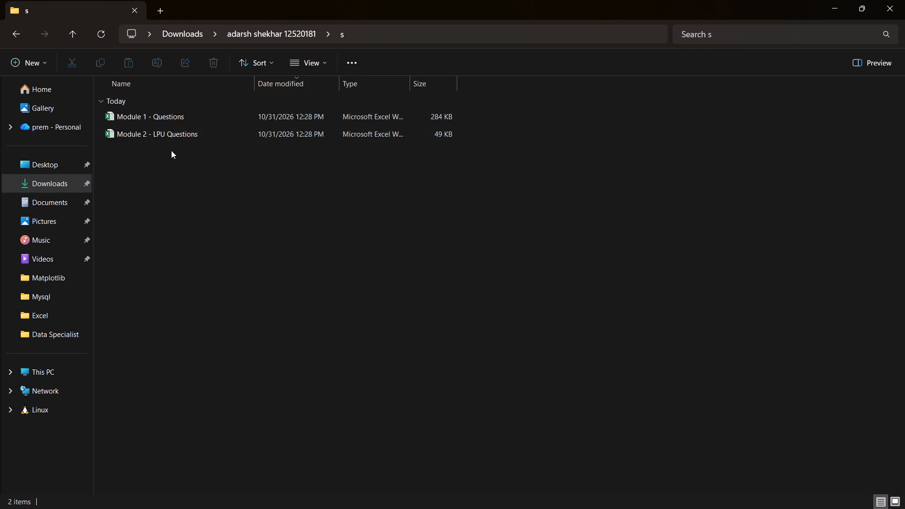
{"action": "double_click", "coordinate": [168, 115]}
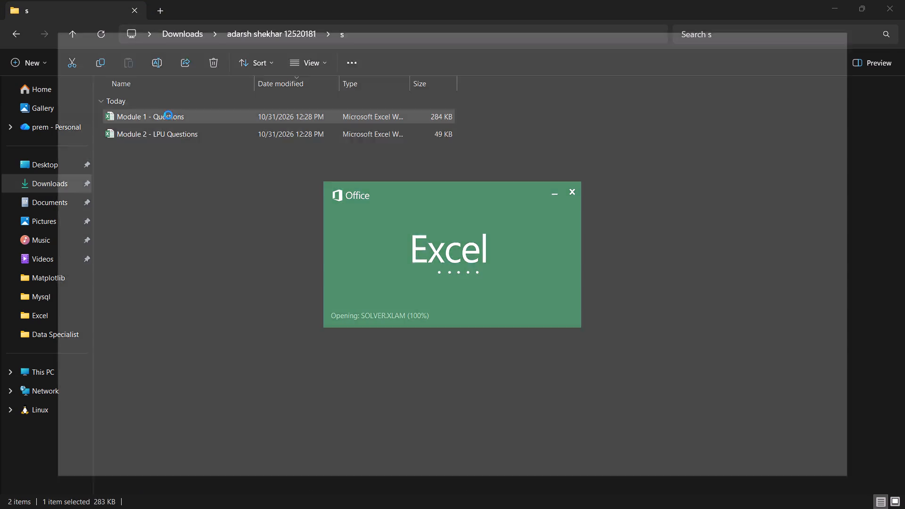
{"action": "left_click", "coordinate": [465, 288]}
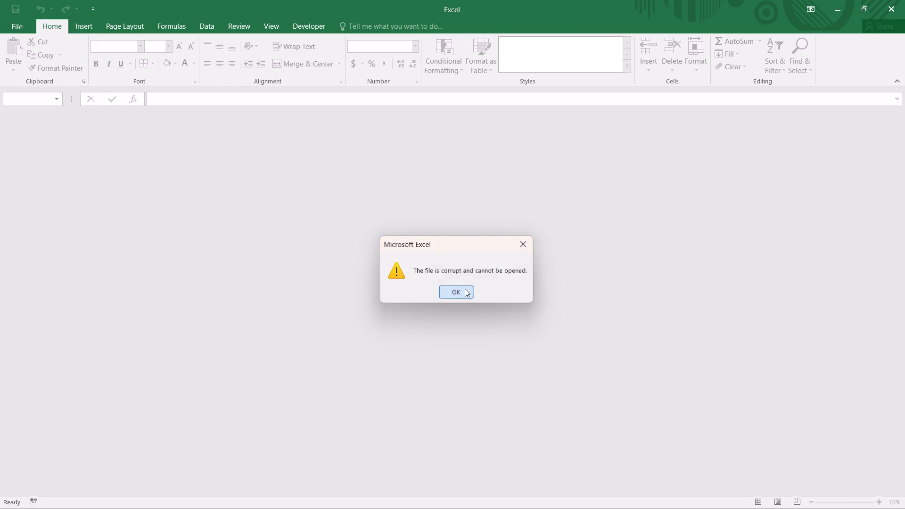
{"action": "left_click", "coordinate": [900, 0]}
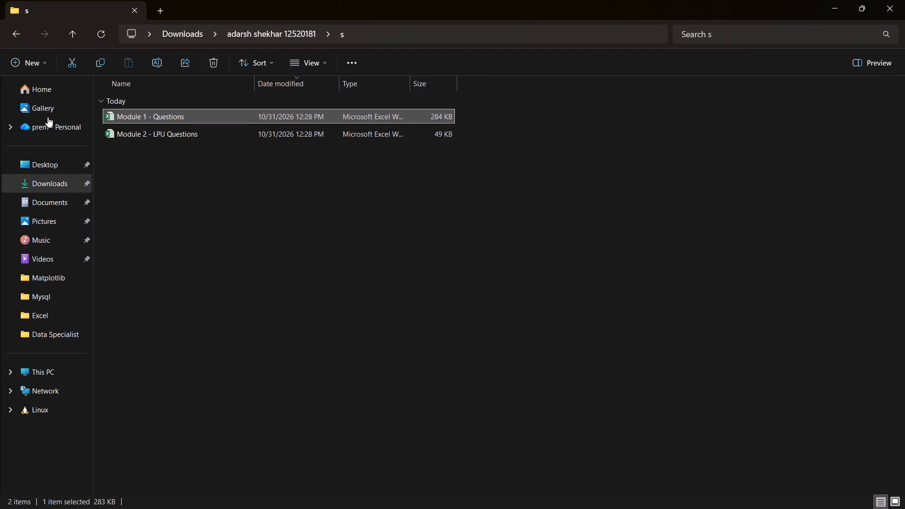
Return to Downloads and open the Module 2 - LPU Questions workbook from the inner Data Specialist folder.
{"action": "left_click", "coordinate": [4, 36]}
{"action": "left_click", "coordinate": [6, 36]}
{"action": "left_click", "coordinate": [10, 36]}
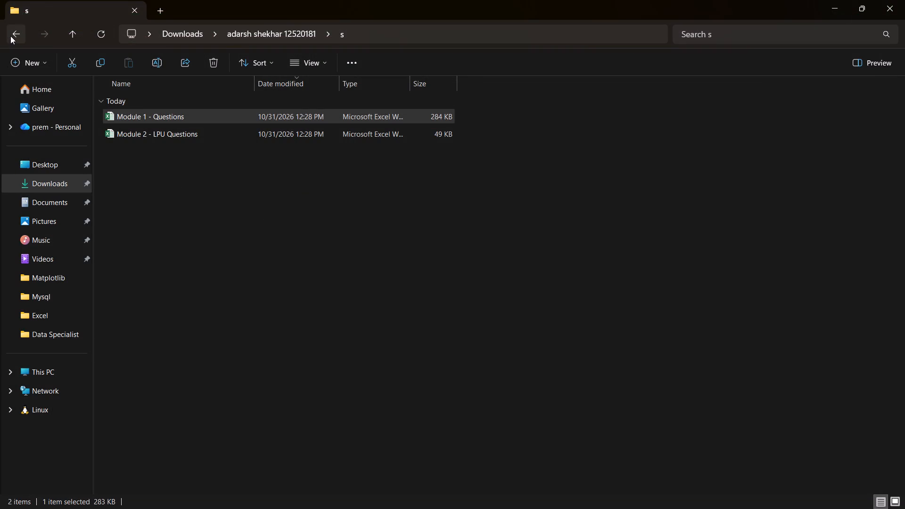
{"action": "left_click", "coordinate": [10, 36]}
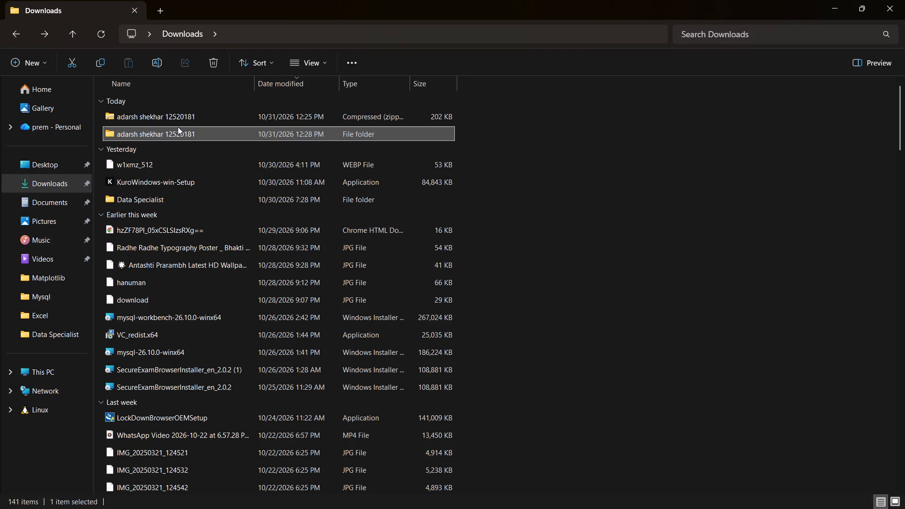
{"action": "double_click", "coordinate": [186, 202]}
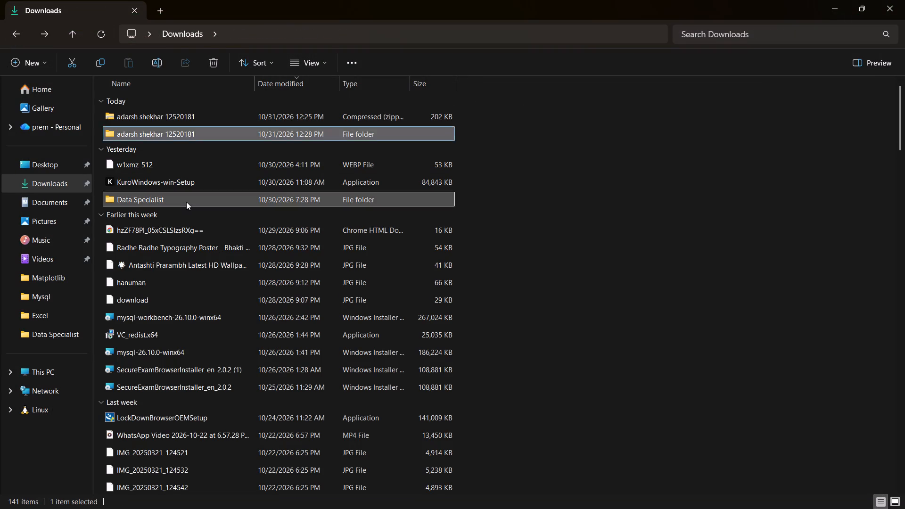
{"action": "double_click", "coordinate": [168, 119]}
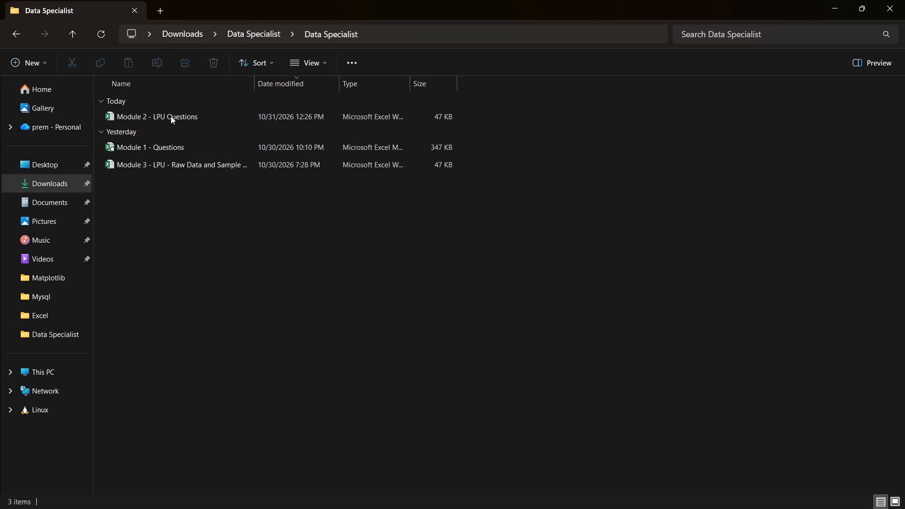
{"action": "double_click", "coordinate": [171, 116]}
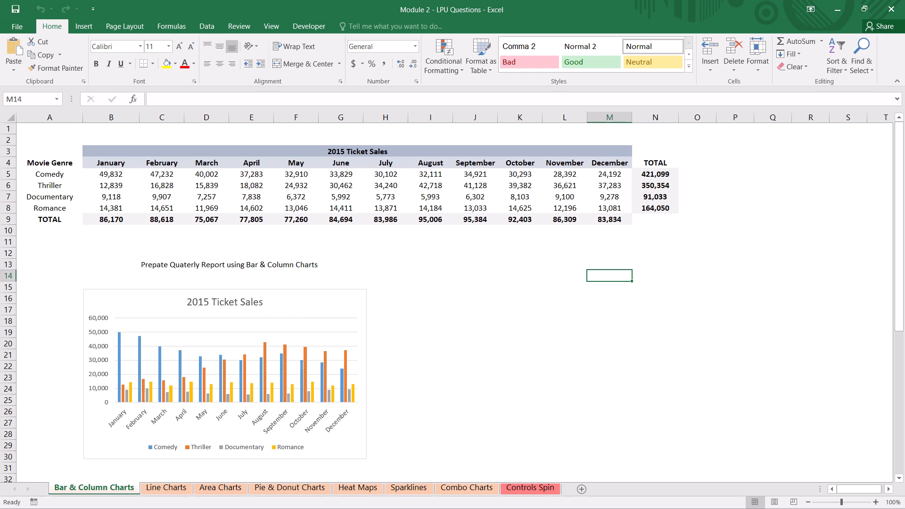
Replace the title of the ticket sales chart on the Bar & Column Charts sheet with "Months vs Movie Genre".
{"action": "scroll", "coordinate": [501, 416], "scroll_direction": "down", "scroll_amount": 2}
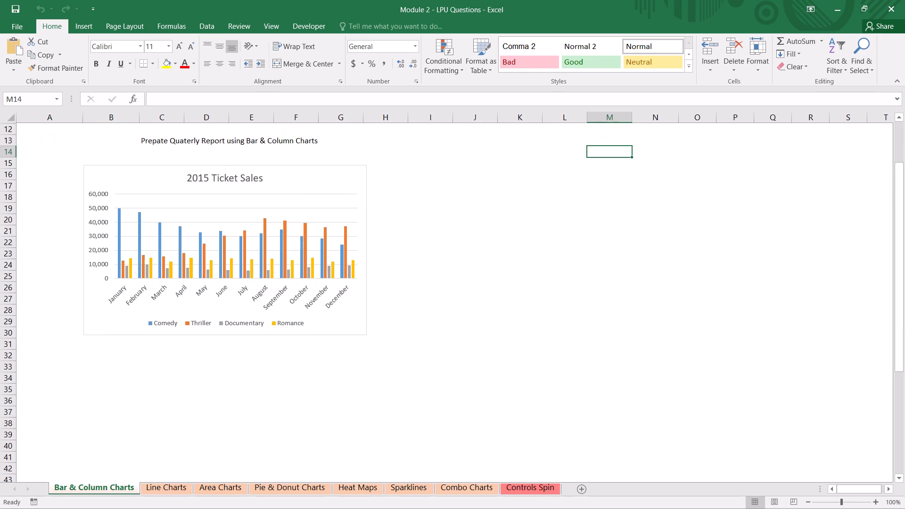
{"action": "scroll", "coordinate": [501, 416], "scroll_direction": "up", "scroll_amount": 1}
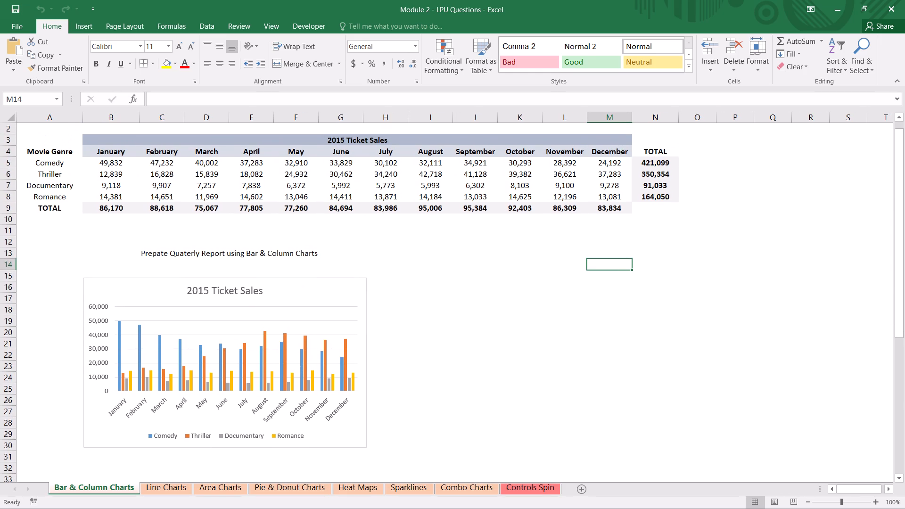
{"action": "double_click", "coordinate": [248, 291]}
{"action": "left_click", "coordinate": [261, 290]}
{"action": "left_click_drag", "start_coordinate": [261, 290], "coordinate": [202, 296]}
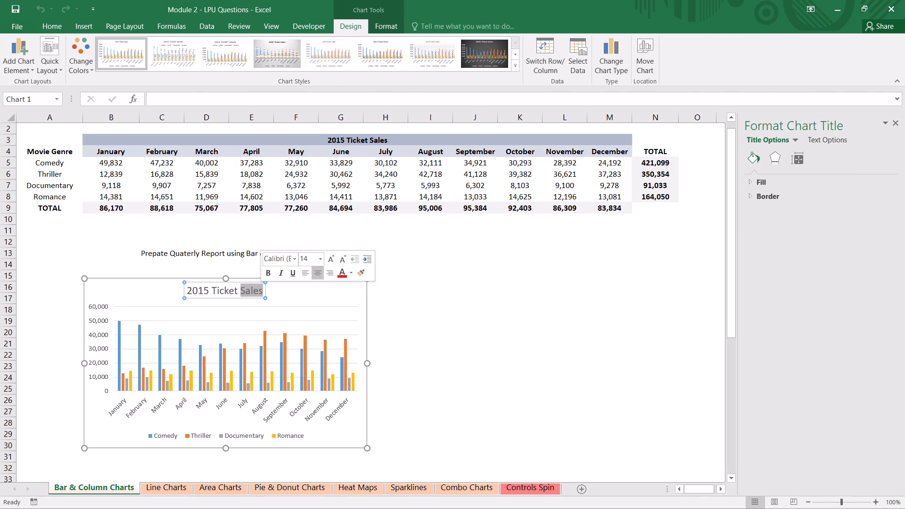
{"action": "left_click_drag", "start_coordinate": [202, 296], "coordinate": [170, 298]}
{"action": "key", "text": "BackSpace"}
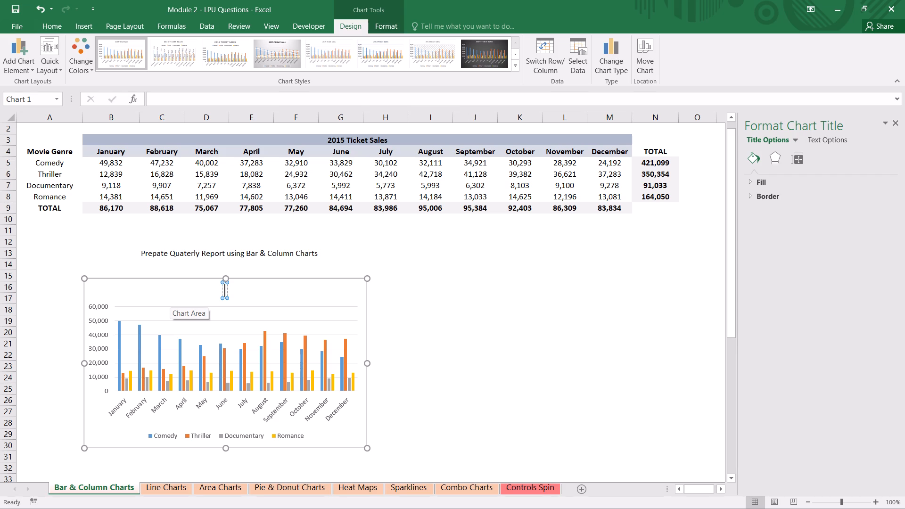
{"action": "type", "text": "Months"}
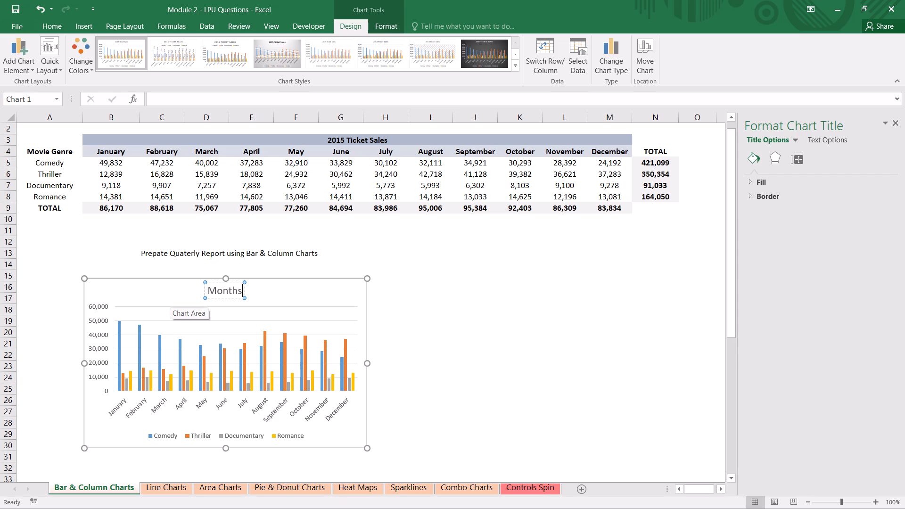
{"action": "key", "text": "space"}
{"action": "type", "text": "vs"}
{"action": "key", "text": "space"}
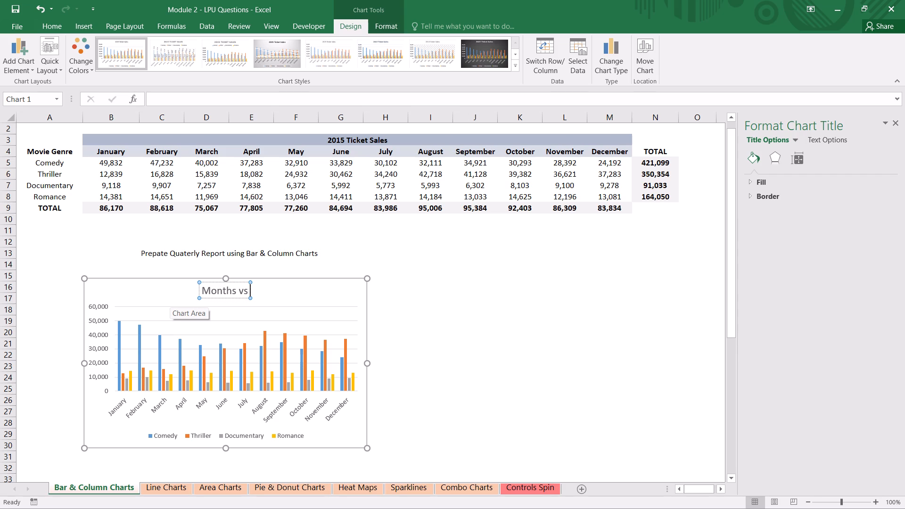
{"action": "type", "text": "Movie"}
{"action": "key", "text": "space"}
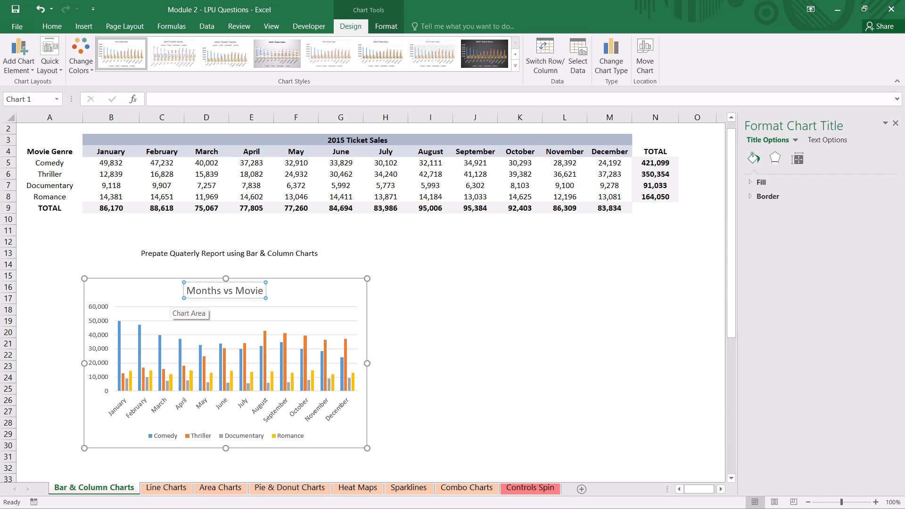
{"action": "type", "text": "Genre"}
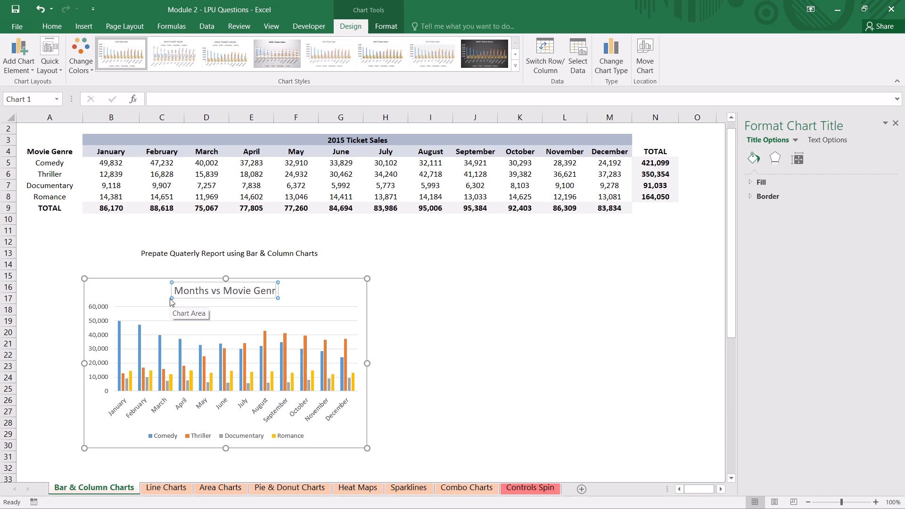
{"action": "key", "text": "space"}
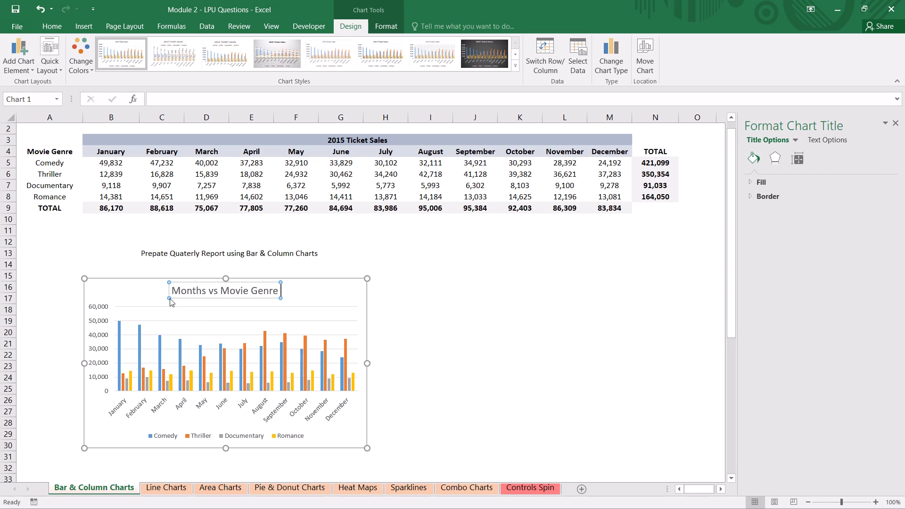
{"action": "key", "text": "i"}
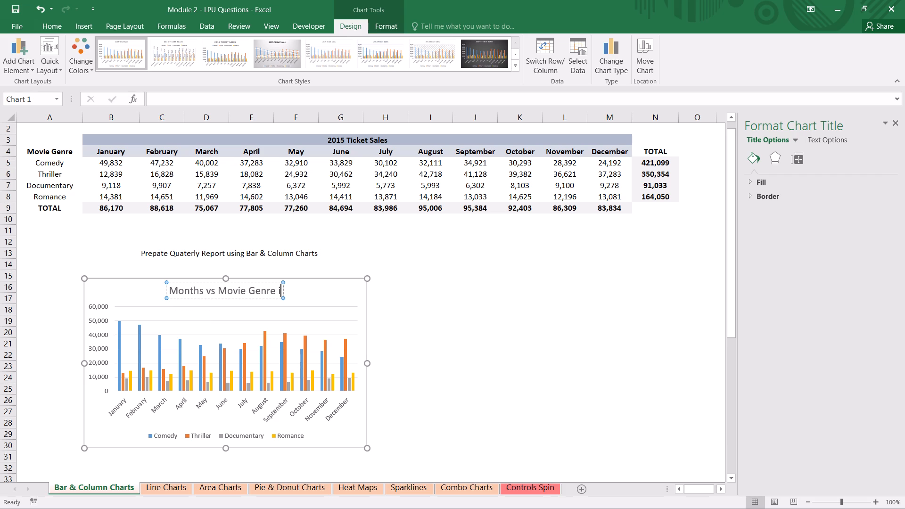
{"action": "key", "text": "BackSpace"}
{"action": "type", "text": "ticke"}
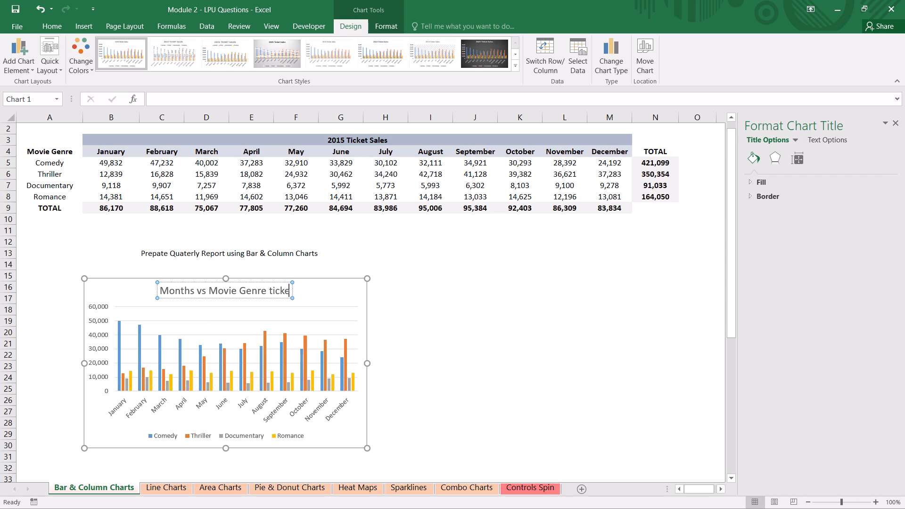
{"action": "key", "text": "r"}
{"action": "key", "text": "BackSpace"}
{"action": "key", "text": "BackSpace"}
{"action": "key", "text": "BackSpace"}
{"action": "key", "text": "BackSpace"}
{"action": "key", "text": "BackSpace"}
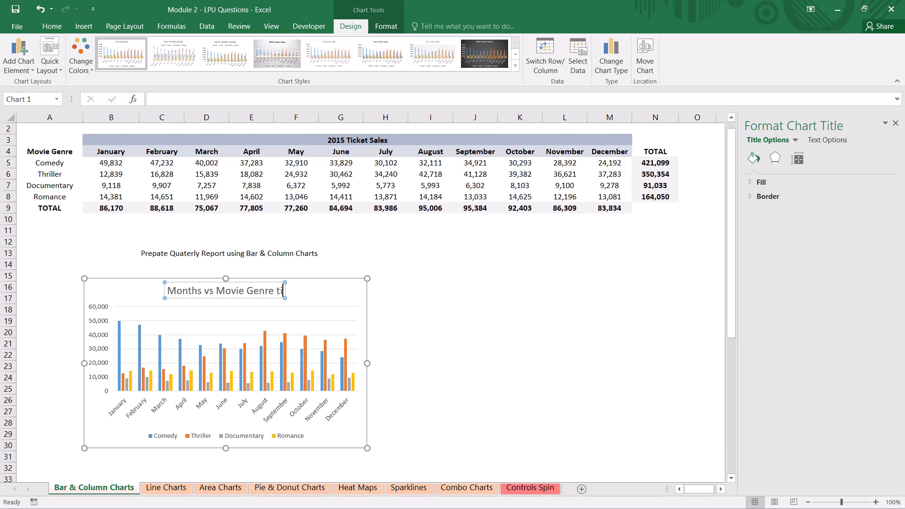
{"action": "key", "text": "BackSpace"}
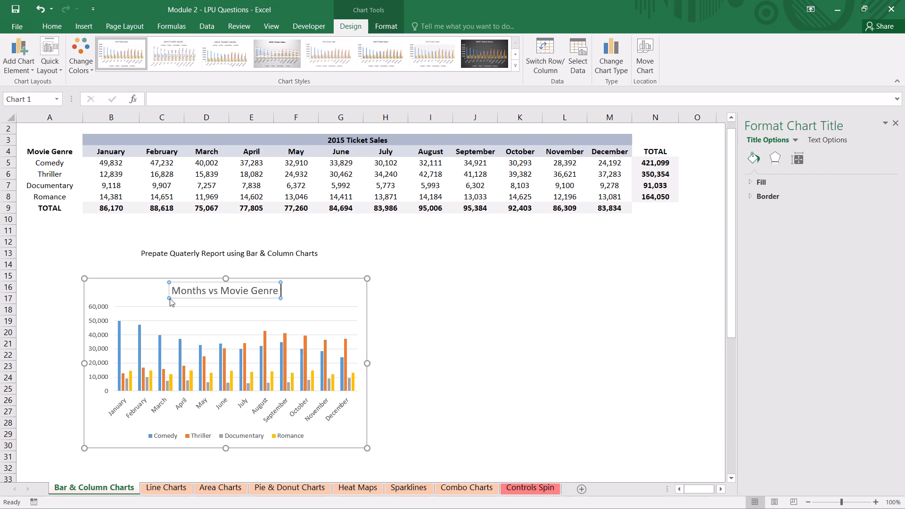
Leave the chart title, save the Module 2 - LPU Questions workbook and close it.
{"action": "left_click", "coordinate": [482, 311]}
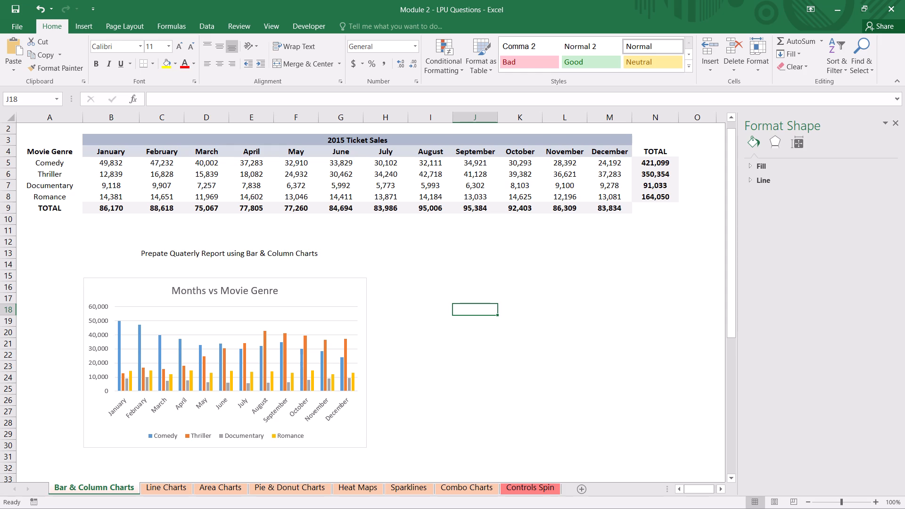
{"action": "key", "text": "ctrl+s"}
{"action": "left_click", "coordinate": [904, 0]}
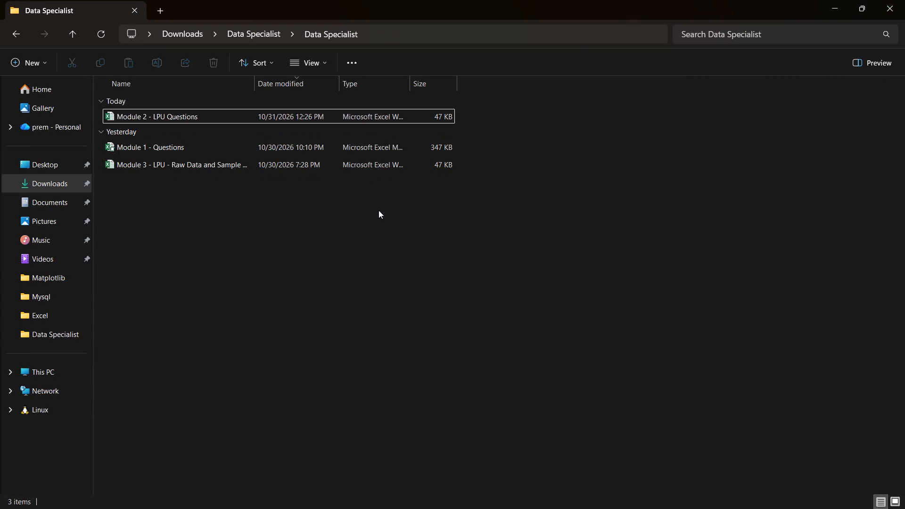
Open the Module 3 - LPU - Raw Data and Sample Report workbook from the Data Specialist folder.
{"action": "double_click", "coordinate": [214, 165]}
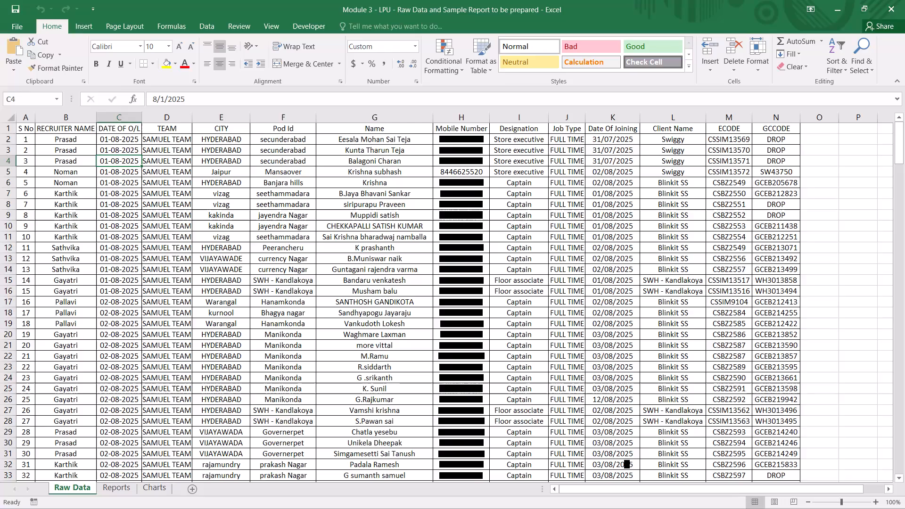
Look through the recruitment records on the Raw Data sheet down to the last row.
{"action": "scroll", "coordinate": [428, 444], "scroll_direction": "down", "scroll_amount": 2}
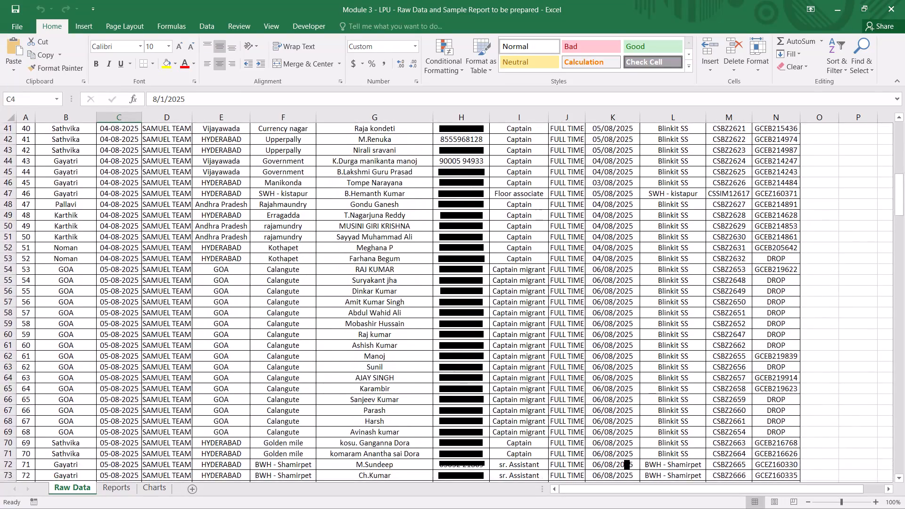
{"action": "scroll", "coordinate": [428, 444], "scroll_direction": "down", "scroll_amount": 6}
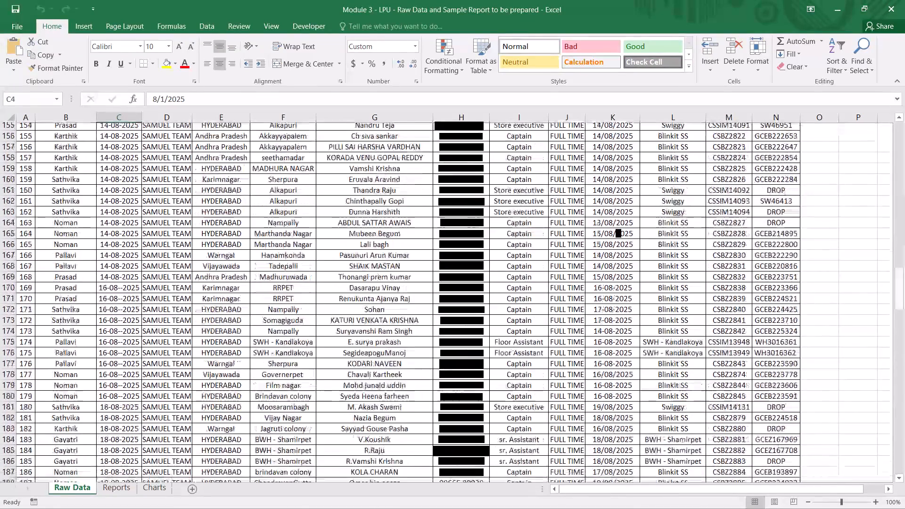
{"action": "scroll", "coordinate": [428, 444], "scroll_direction": "down", "scroll_amount": 6}
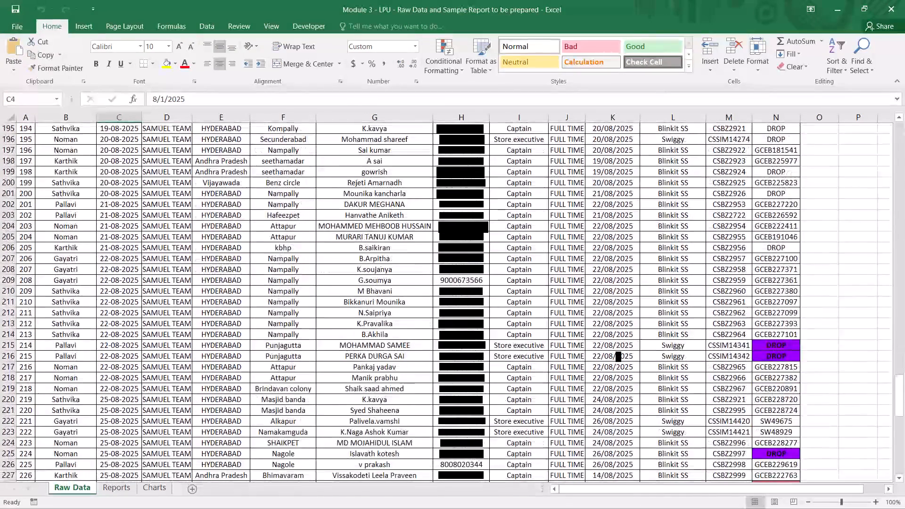
{"action": "scroll", "coordinate": [428, 444], "scroll_direction": "down", "scroll_amount": 2}
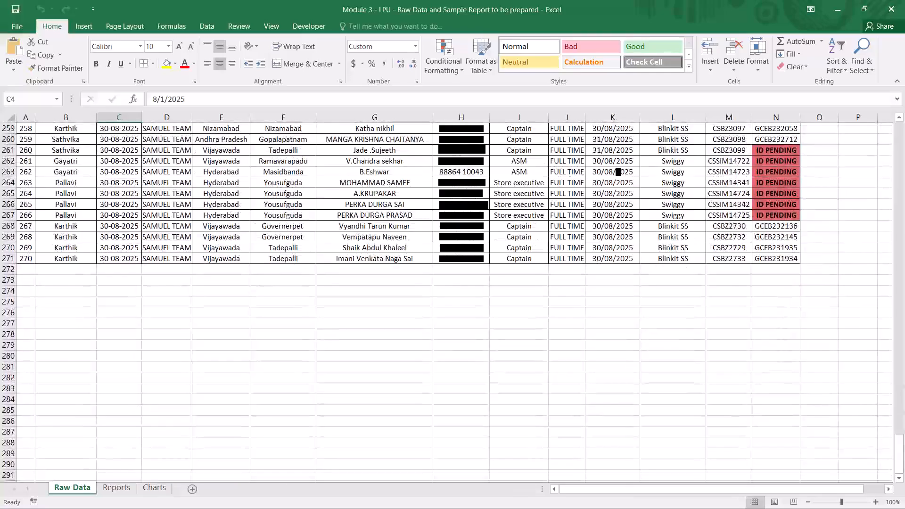
Return to the header row and first recruitment records of the Raw Data sheet.
{"action": "scroll", "coordinate": [428, 444], "scroll_direction": "up", "scroll_amount": 10}
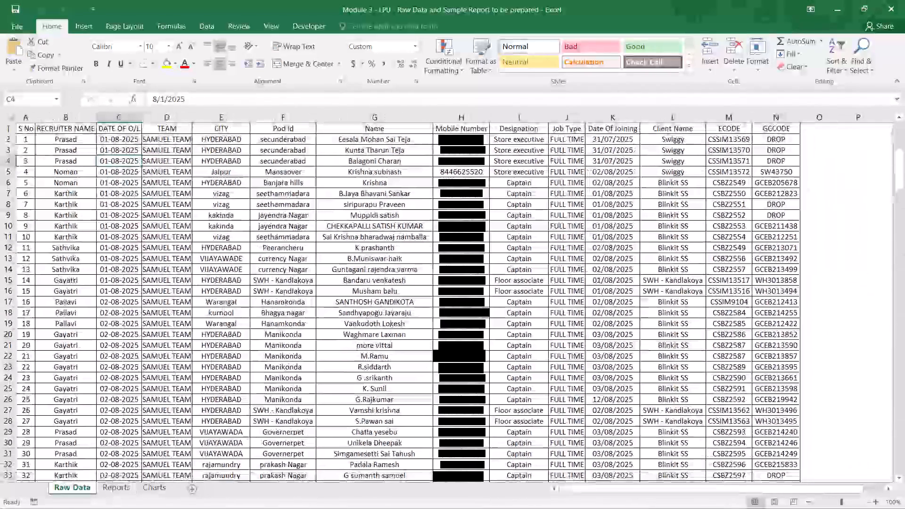